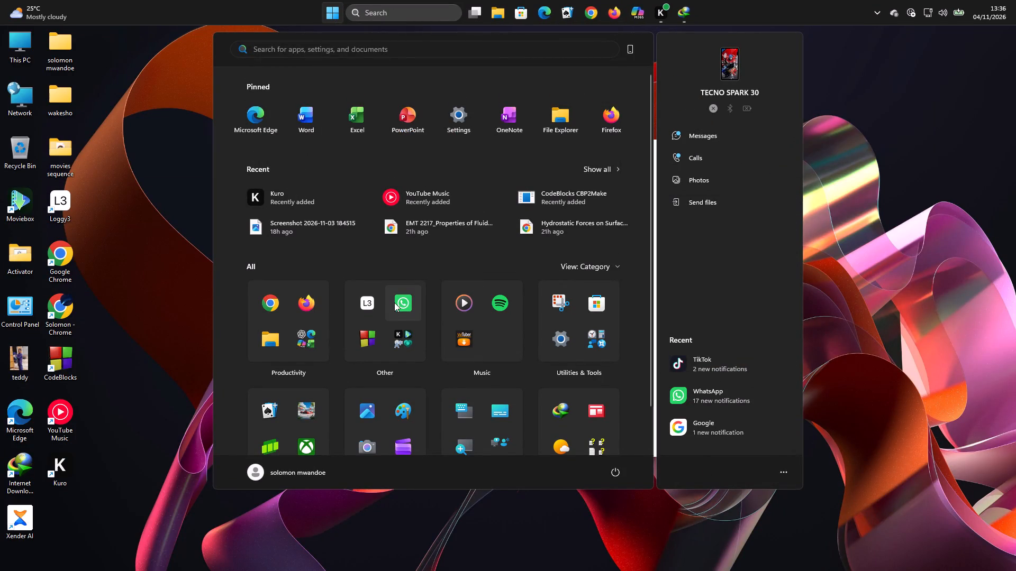
# Launch the WhatsApp desktop app.
pyautogui.click(394, 302)
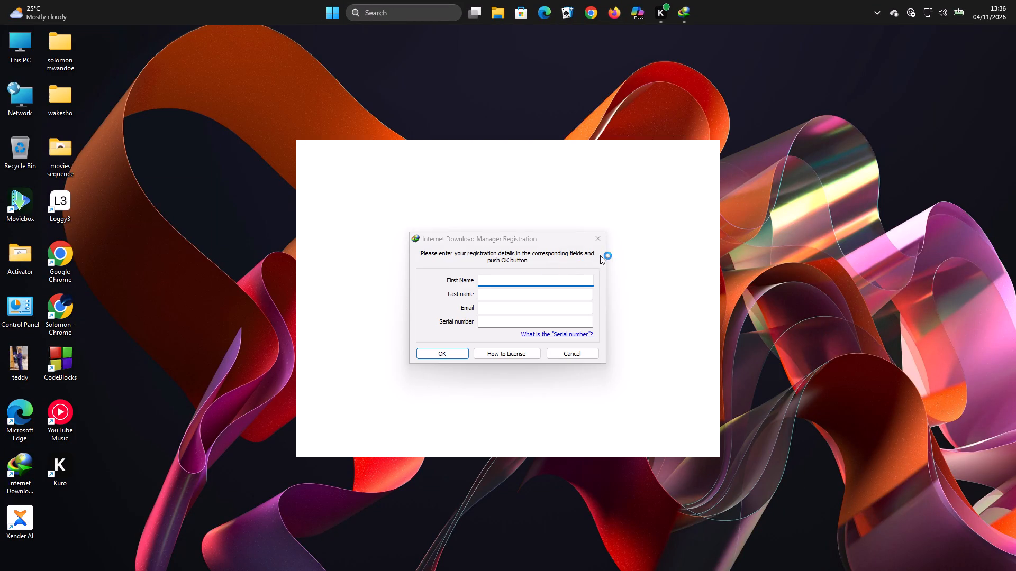
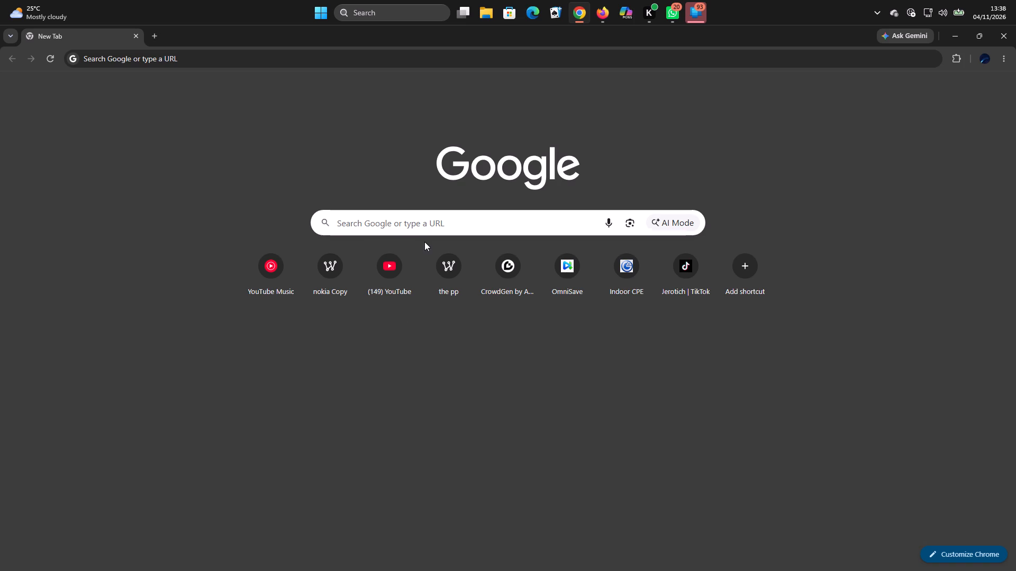
# In Chrome, run the earlier Google search "exel" and open the Microsoft Excel for the Web result.
pyautogui.click(416, 229)
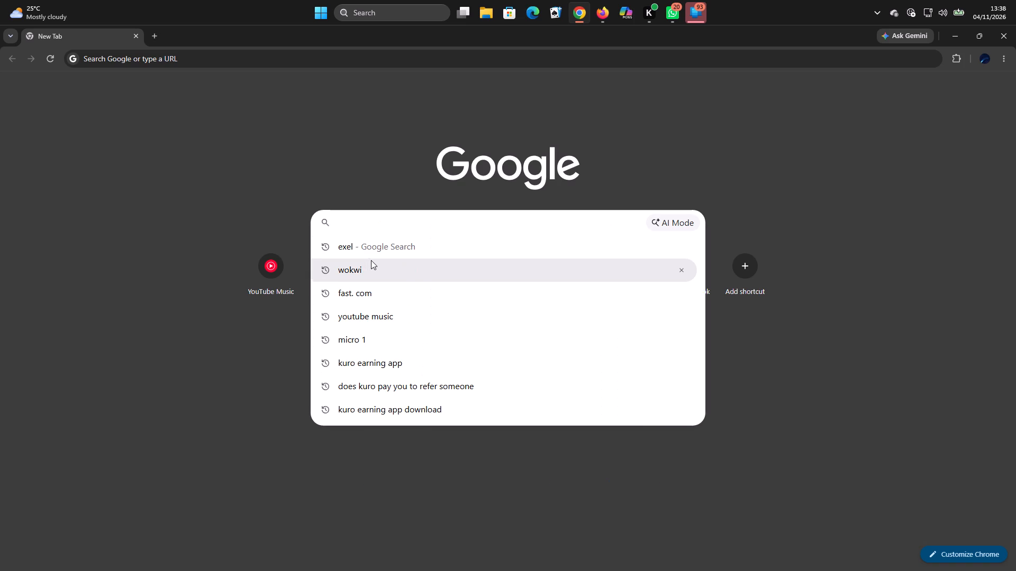
pyautogui.click(357, 255)
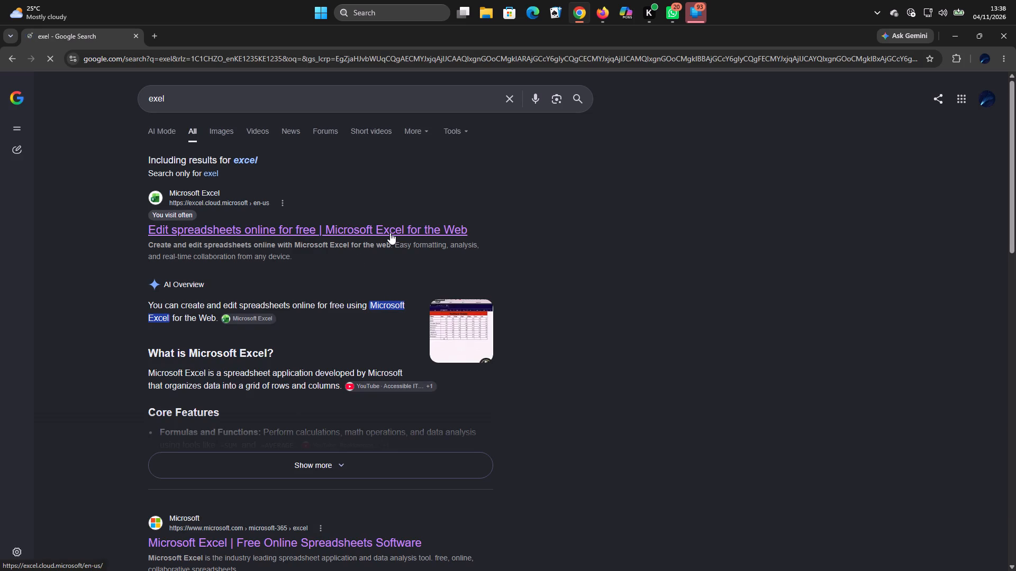
pyautogui.doubleClick(390, 233)
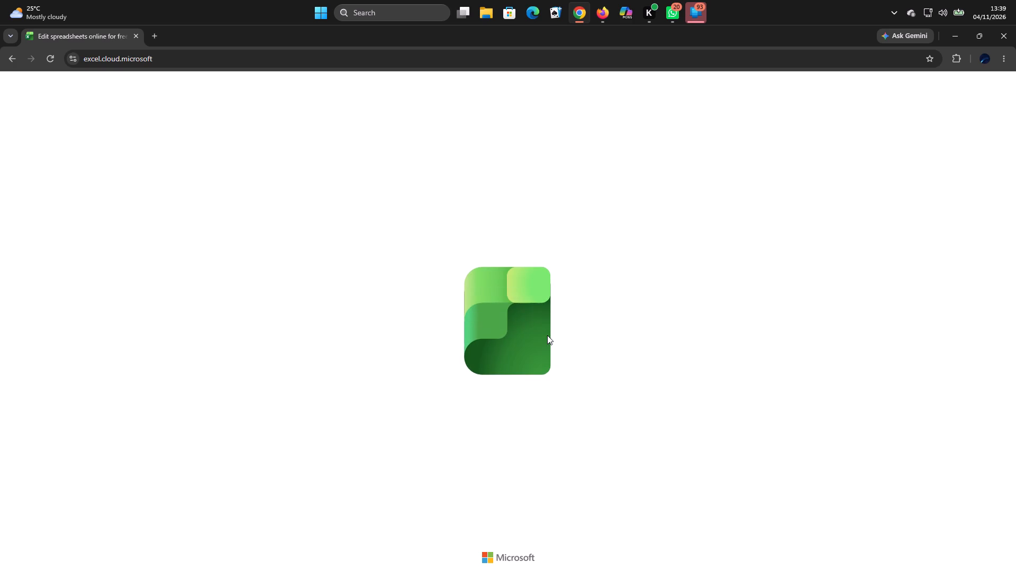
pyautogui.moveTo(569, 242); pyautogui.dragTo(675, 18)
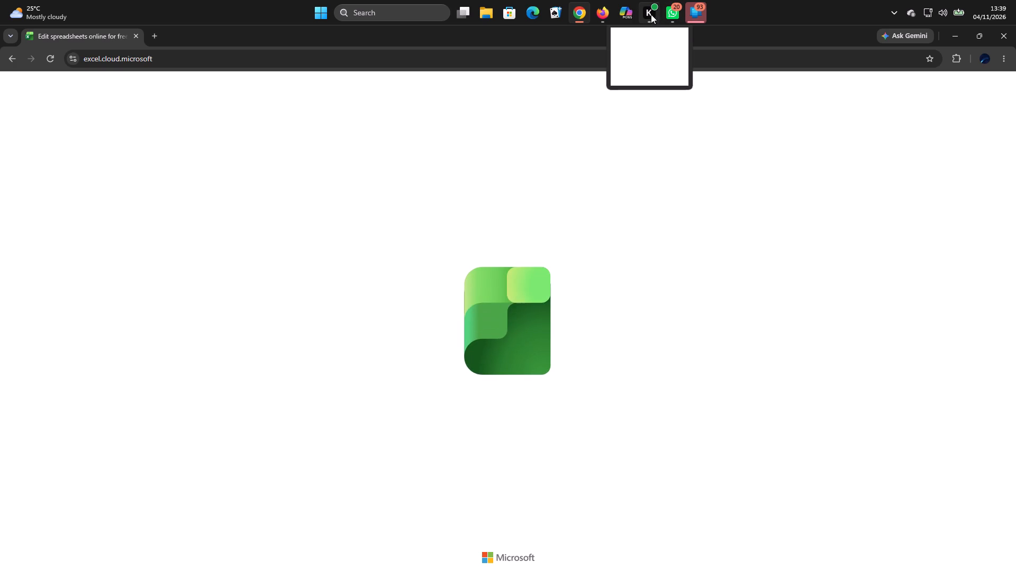
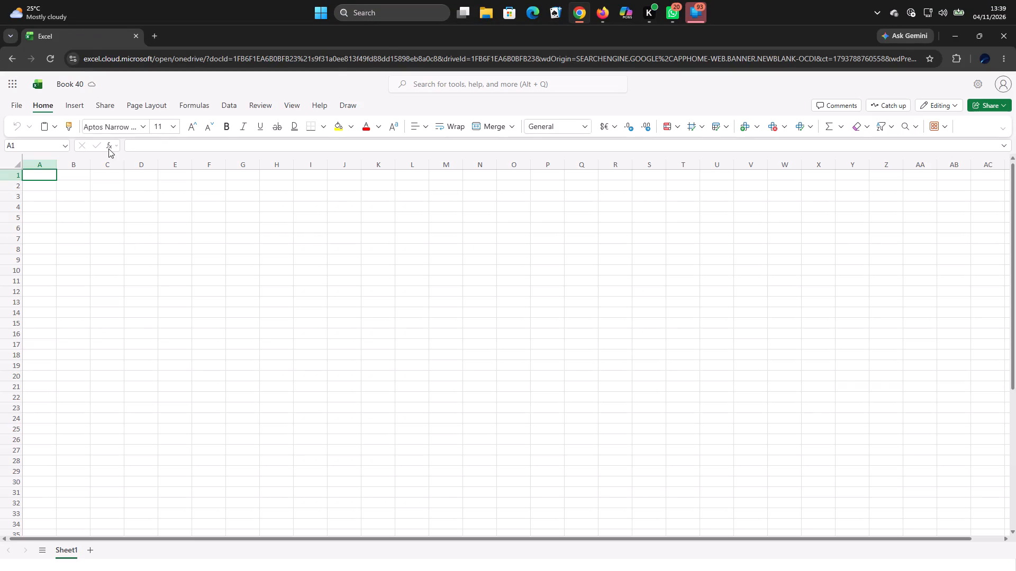
pyautogui.click(326, 13)
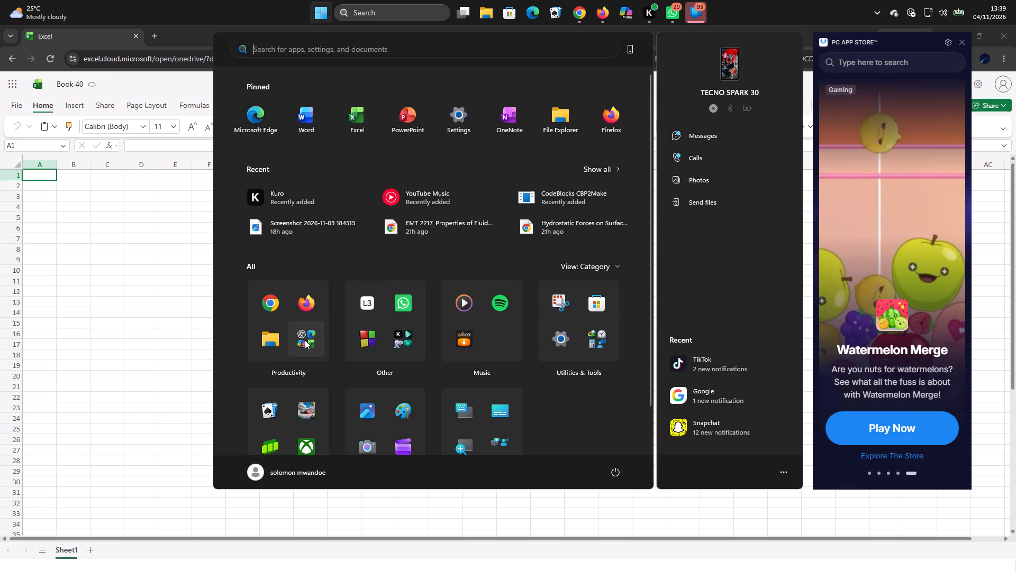
pyautogui.click(305, 340)
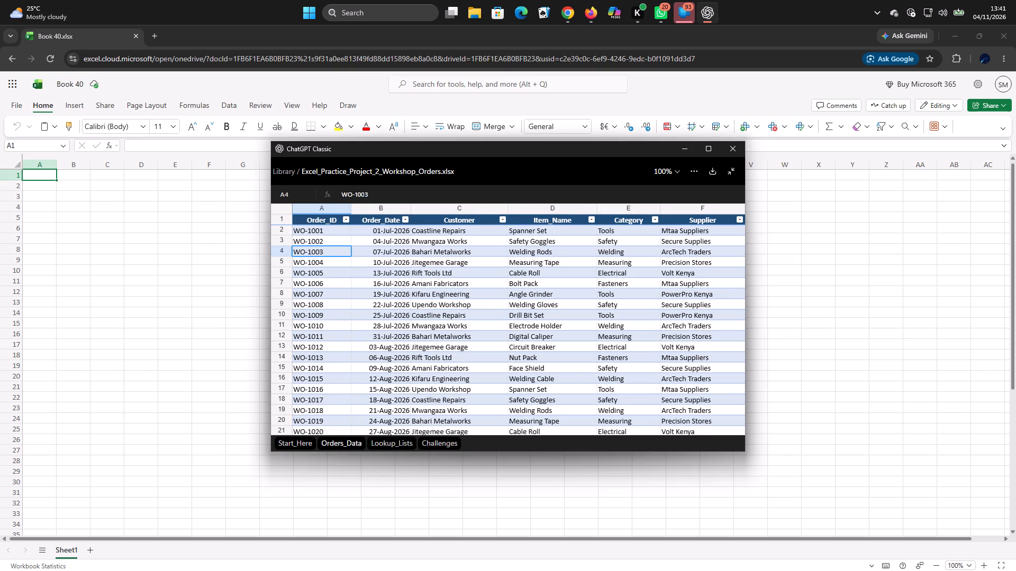
pyautogui.click(318, 232)
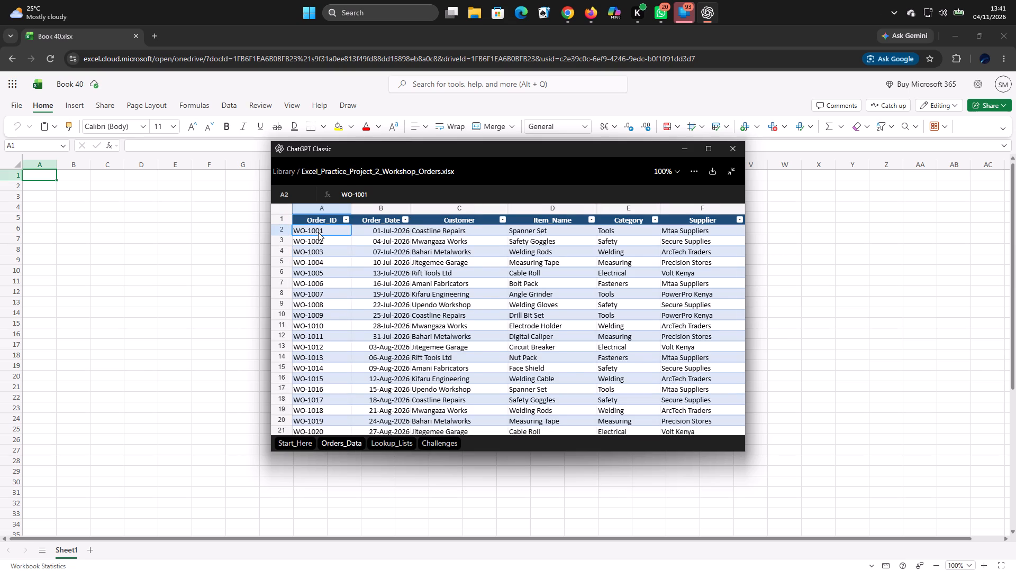
pyautogui.hotkey('ctrl', 'a')
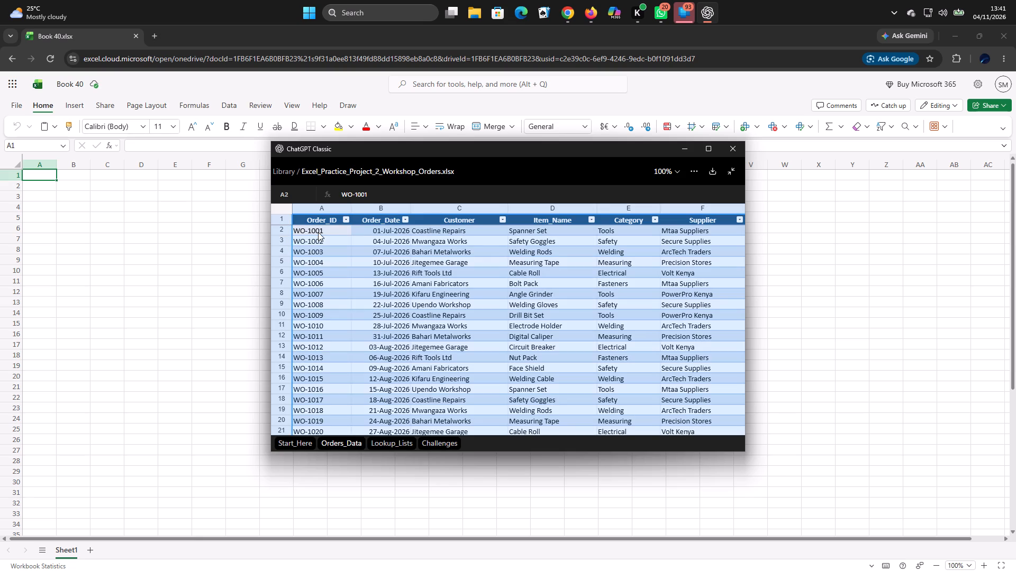
pyautogui.hotkey('ctrl', 'c')
pyautogui.hotkey('ctrl', 'c')
# Switch to the Book 40 workbook in Excel for the Web and paste the copied orders table at cell A1 of Sheet1.
pyautogui.click(683, 143)
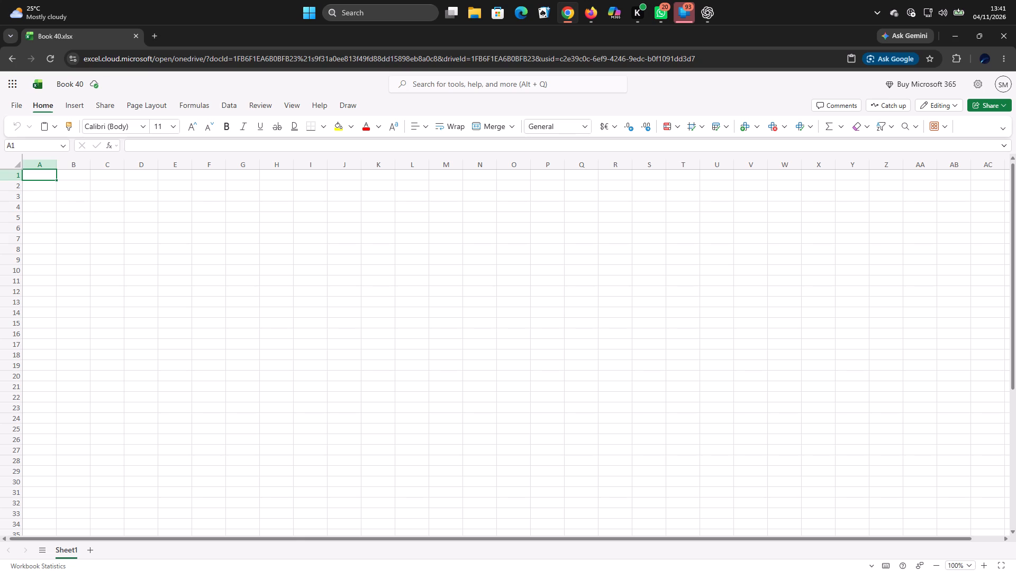
pyautogui.click(40, 176)
pyautogui.hotkey('ctrl', 'v')
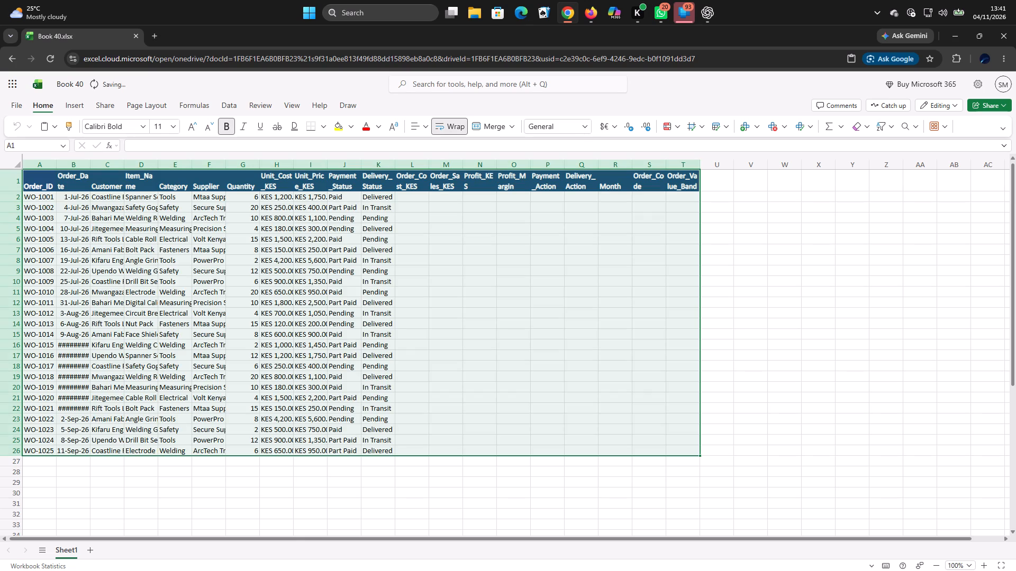
pyautogui.click(425, 255)
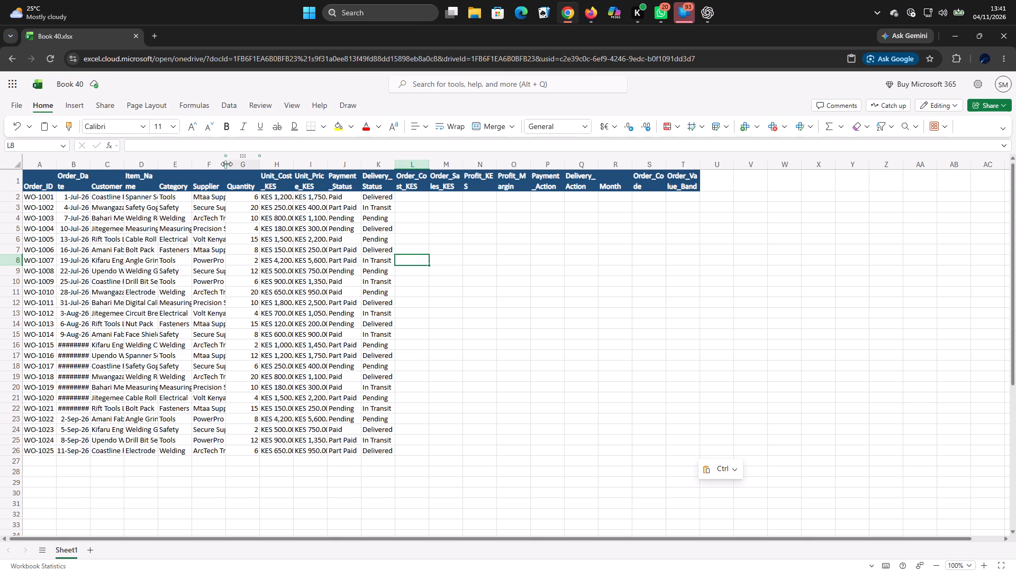
# Widen the Supplier and Order_Date columns so that their full supplier names and dates fit.
pyautogui.moveTo(226, 164); pyautogui.dragTo(243, 167)
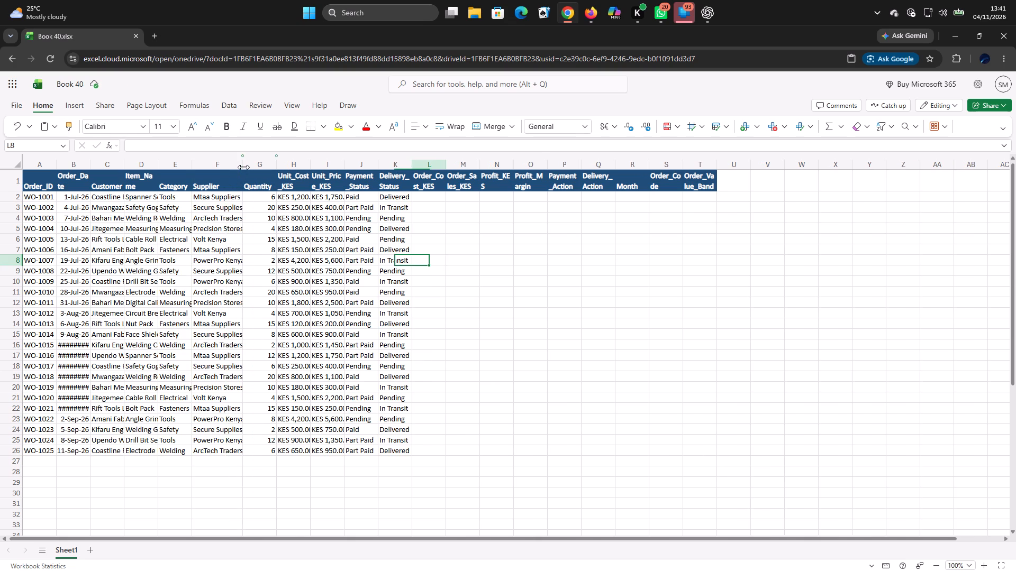
pyautogui.moveTo(243, 167); pyautogui.dragTo(251, 167)
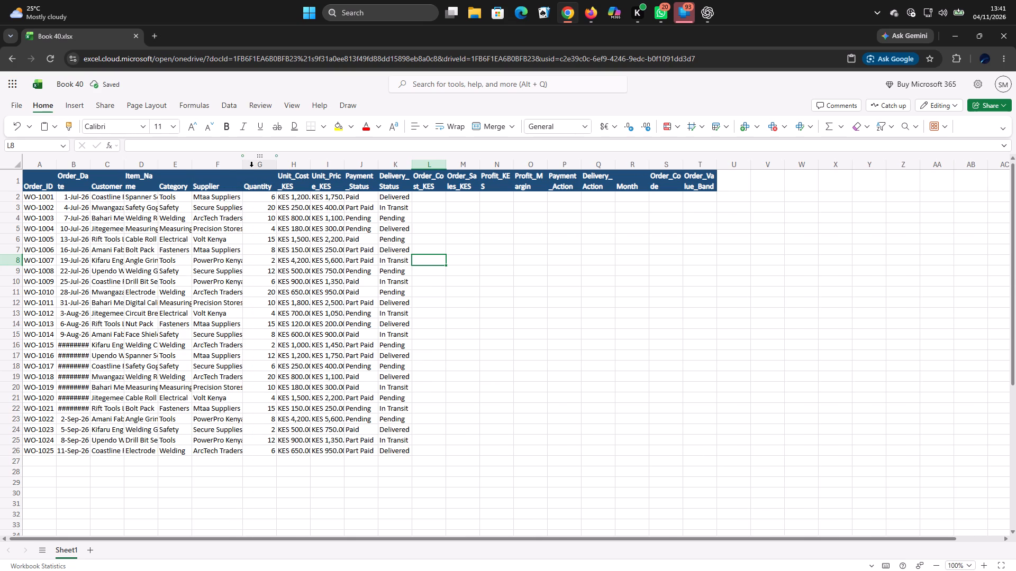
pyautogui.moveTo(251, 167); pyautogui.dragTo(255, 167)
pyautogui.moveTo(242, 167); pyautogui.dragTo(256, 164)
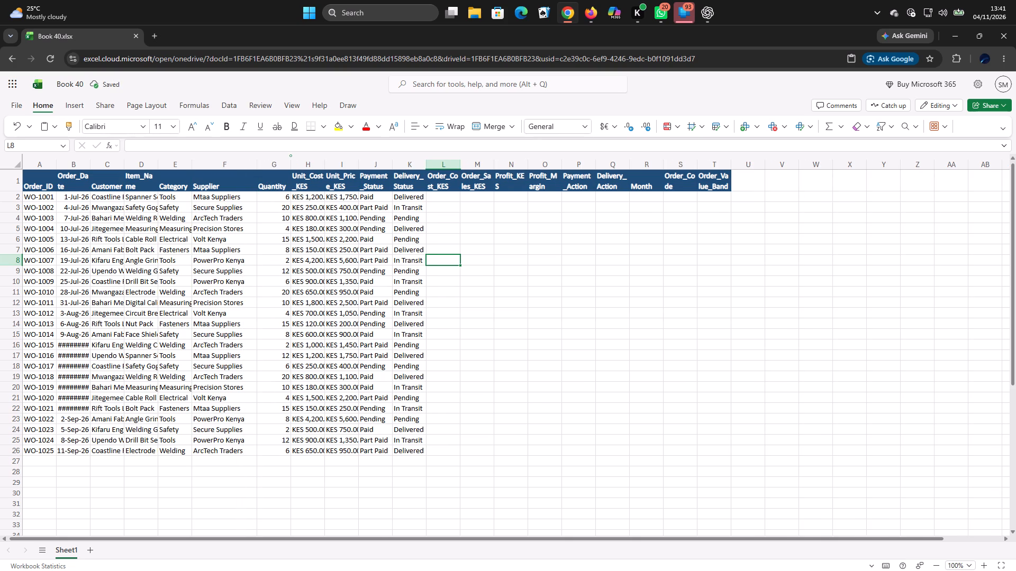
pyautogui.moveTo(92, 163); pyautogui.dragTo(114, 161)
pyautogui.moveTo(114, 161); pyautogui.dragTo(124, 163)
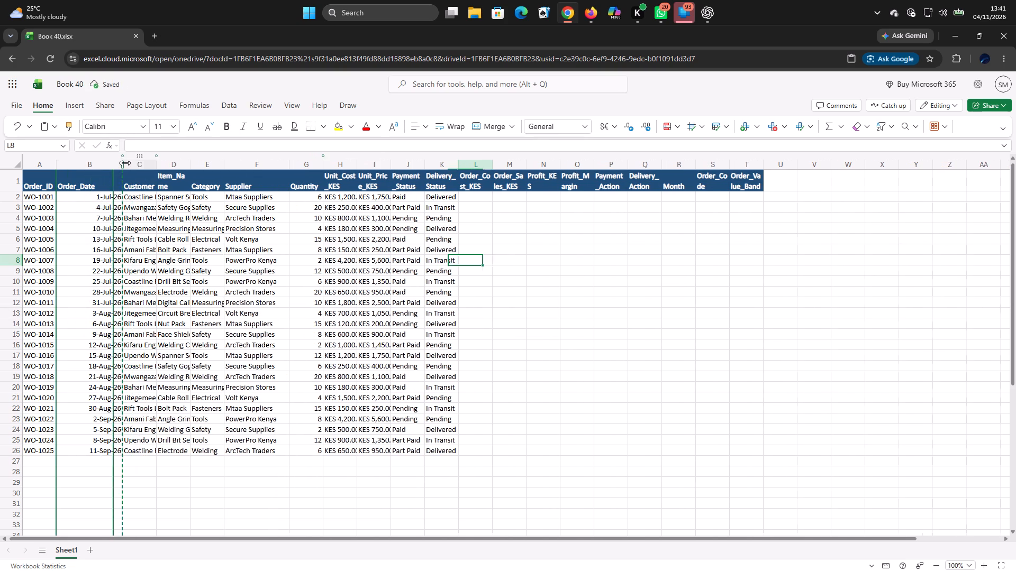
pyautogui.click(290, 204)
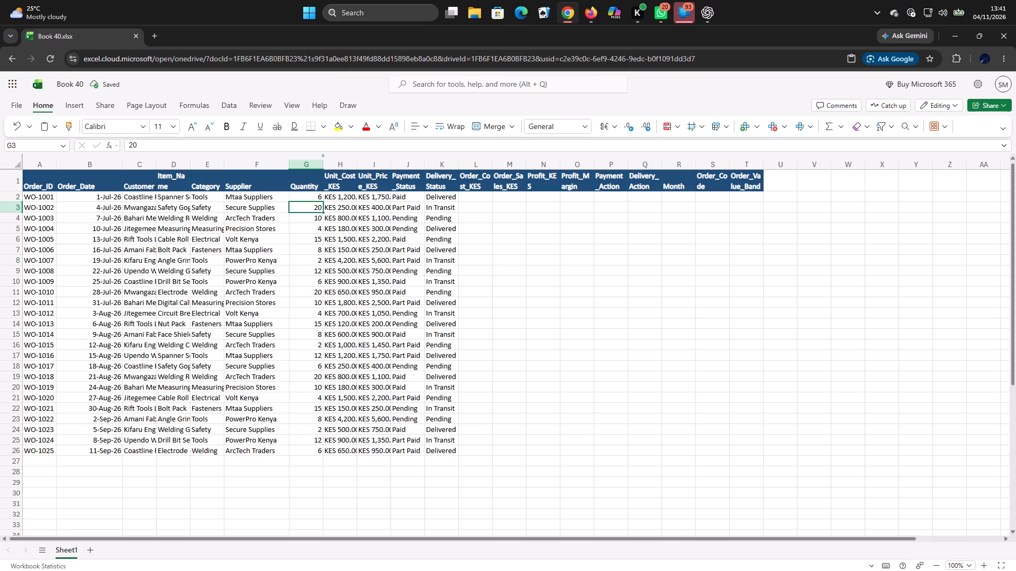
pyautogui.click(482, 200)
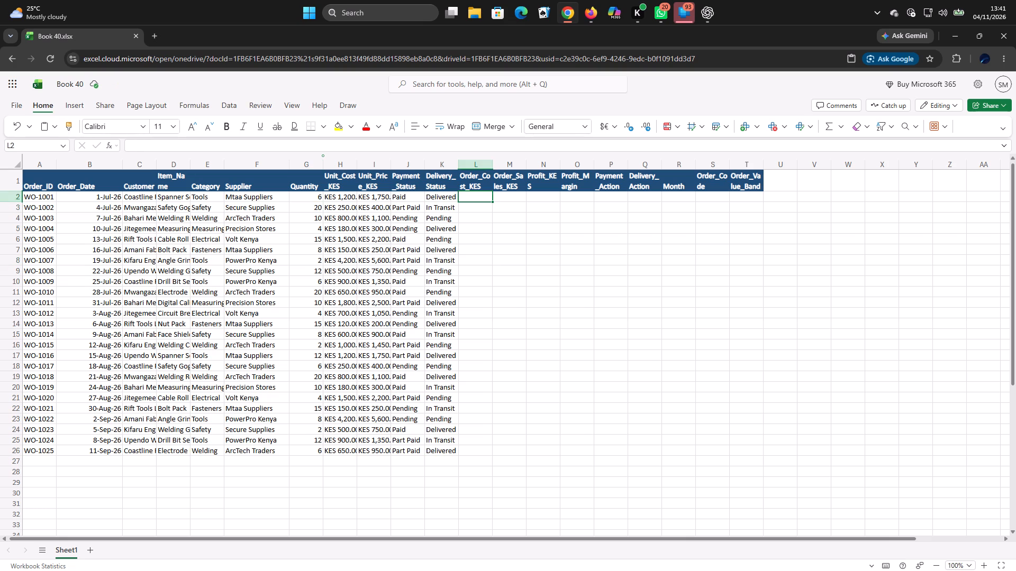
# Apply all borders to the filled order records in A2:K26, from Order_ID through Delivery_Status.
pyautogui.click(34, 195)
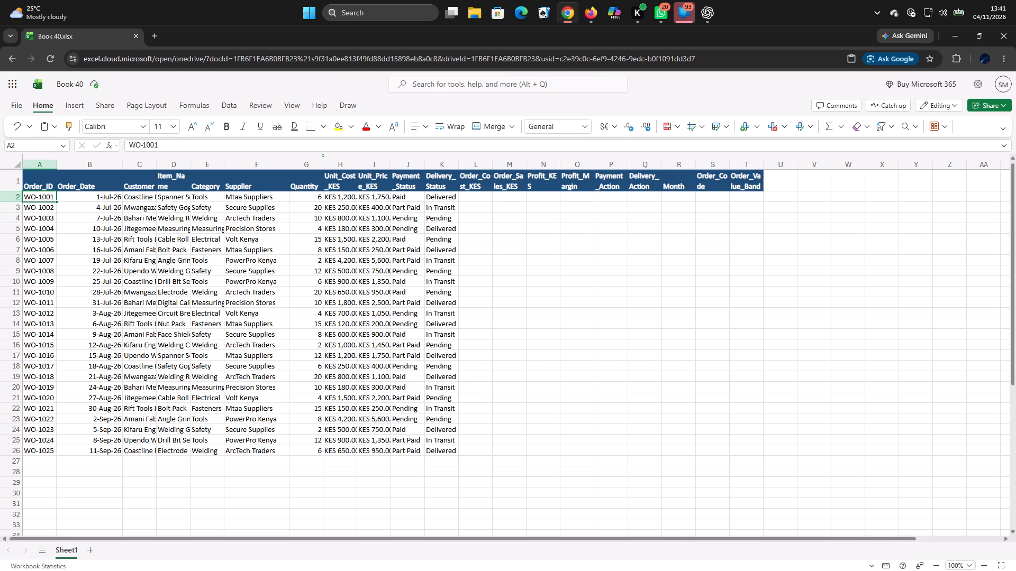
pyautogui.moveTo(34, 195); pyautogui.dragTo(166, 282)
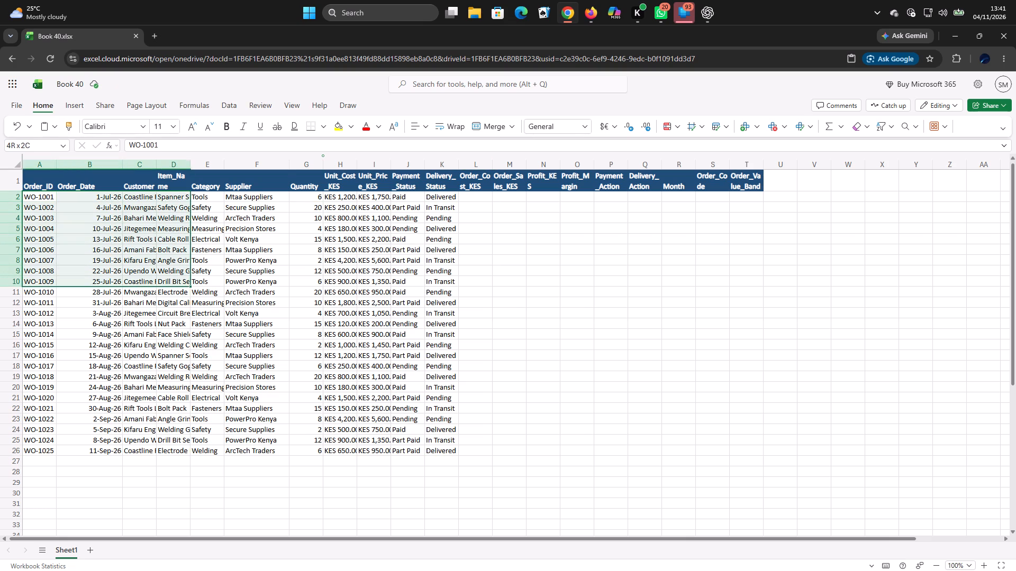
pyautogui.moveTo(166, 282); pyautogui.dragTo(431, 447)
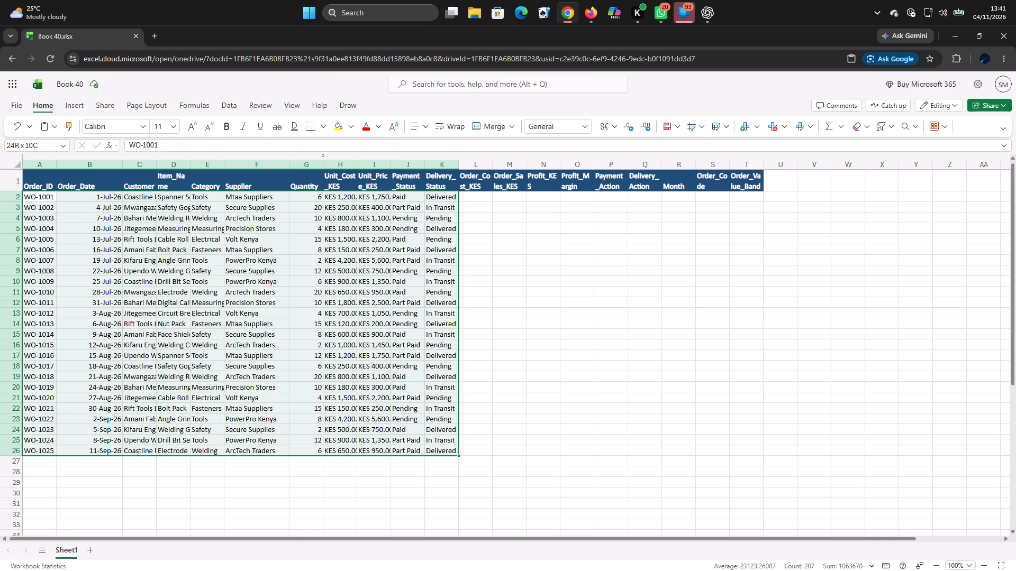
pyautogui.moveTo(431, 447); pyautogui.dragTo(431, 447)
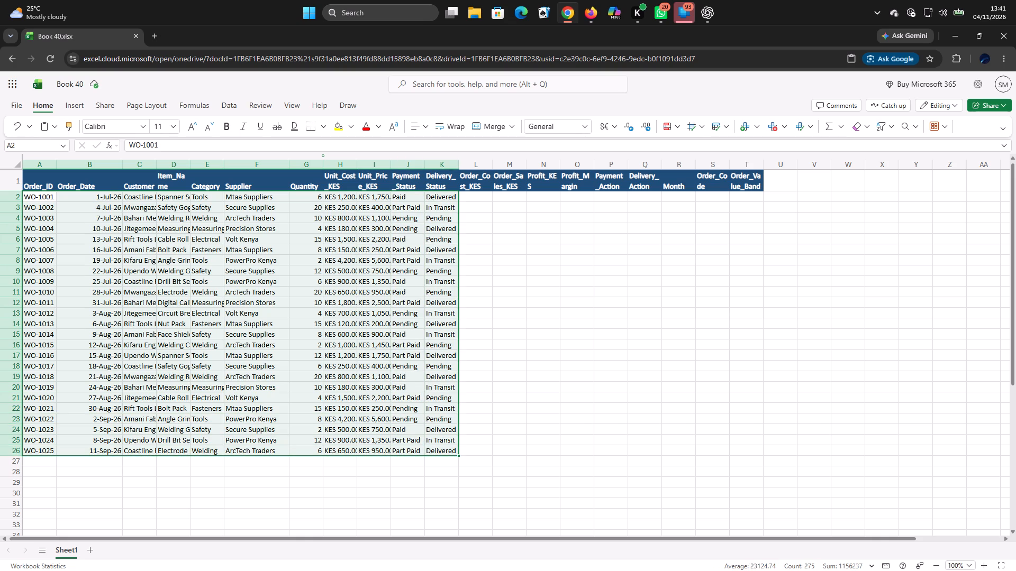
pyautogui.click(319, 128)
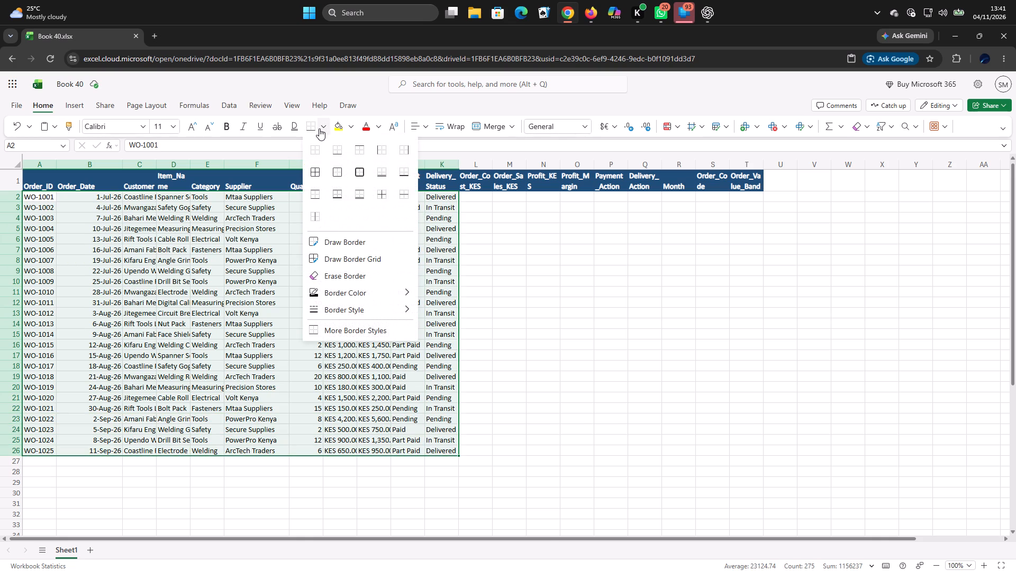
pyautogui.click(317, 165)
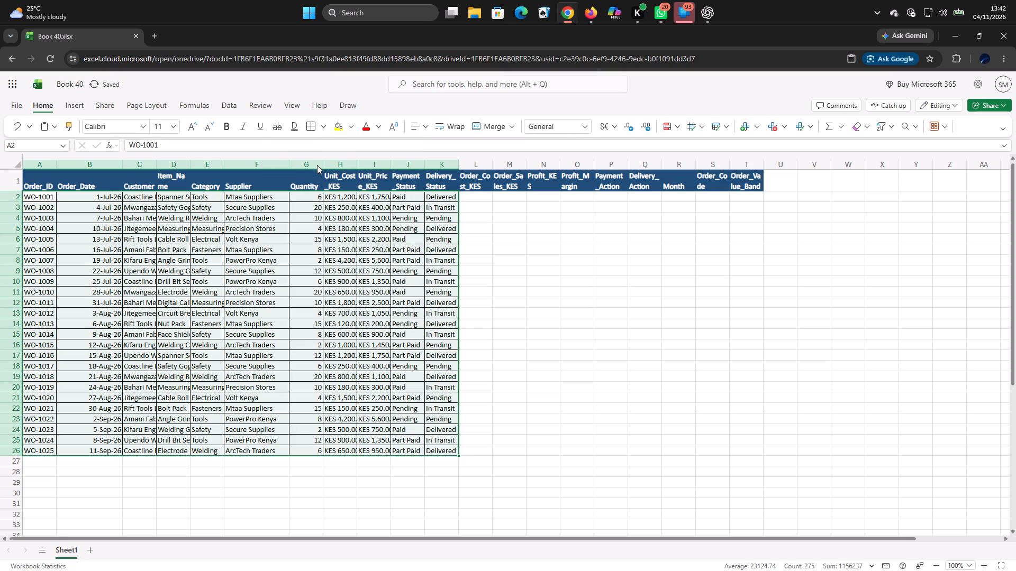
pyautogui.click(471, 196)
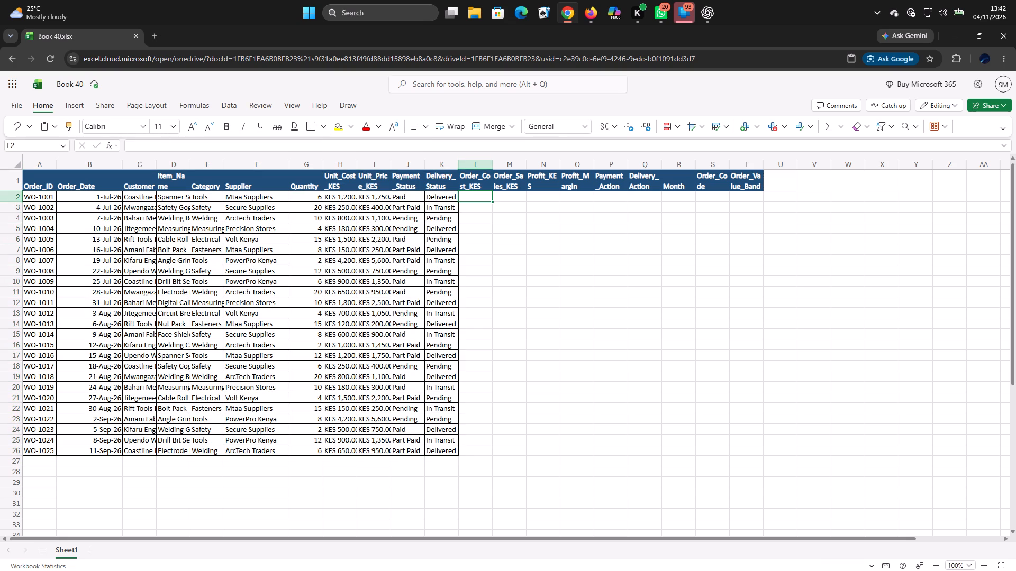
# Widen the Customer column so that the full customer names fit.
pyautogui.moveTo(155, 166); pyautogui.dragTo(168, 163)
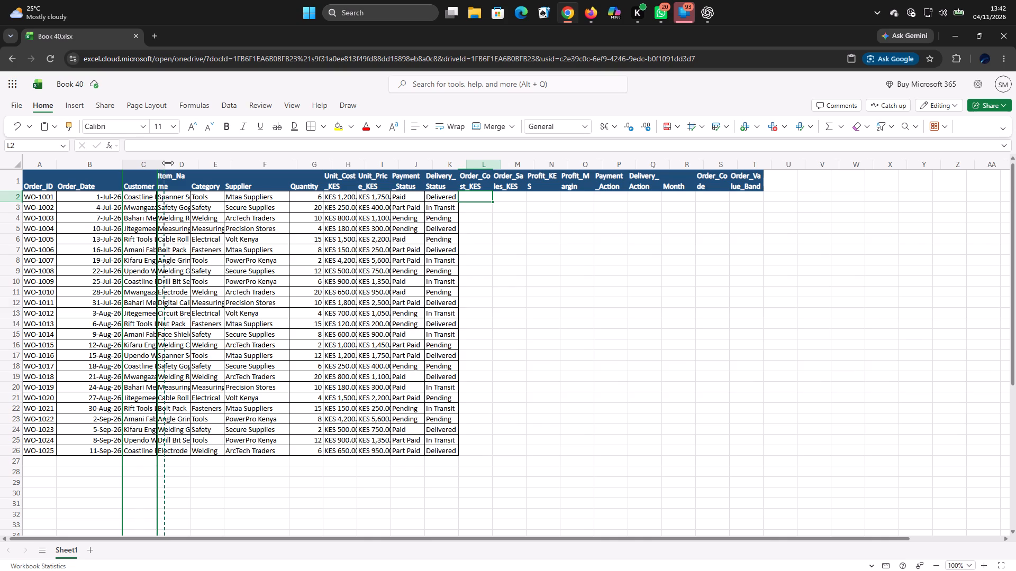
pyautogui.moveTo(168, 163); pyautogui.dragTo(171, 163)
pyautogui.moveTo(171, 163); pyautogui.dragTo(176, 165)
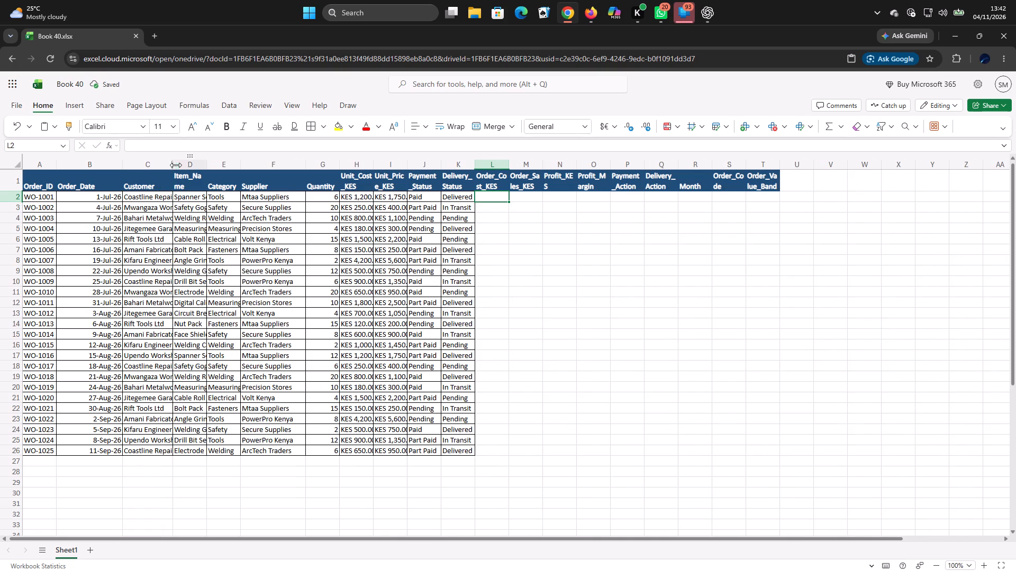
pyautogui.moveTo(176, 165); pyautogui.dragTo(189, 167)
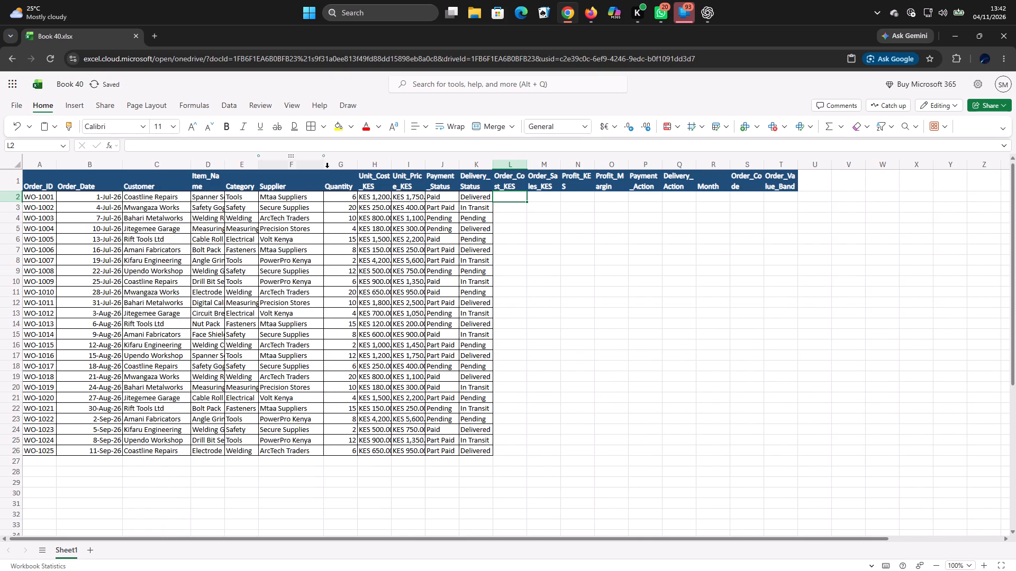
pyautogui.click(270, 300)
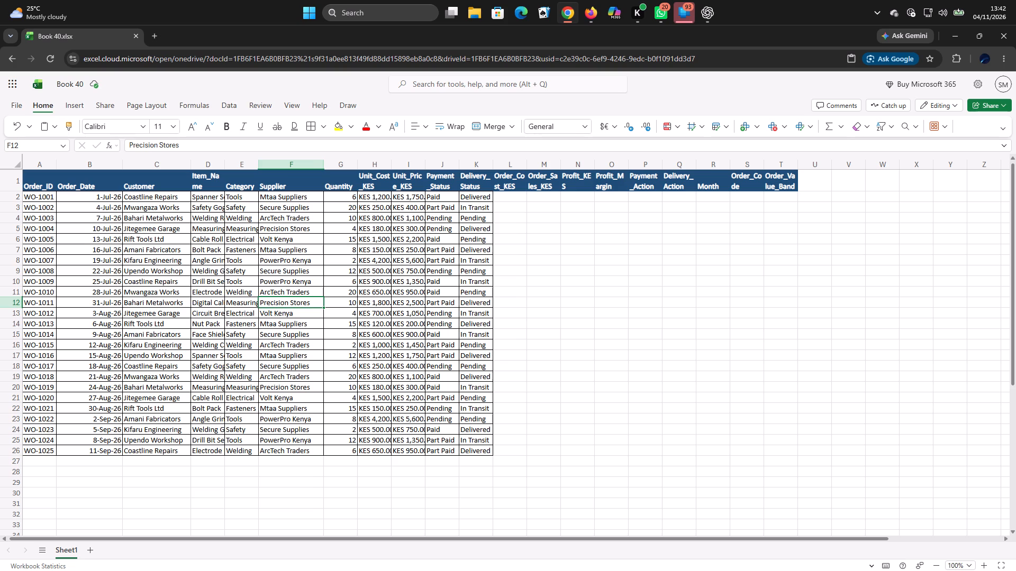
# Centre the text horizontally across the entire orders table, A1:T26, including its header row.
pyautogui.click(47, 200)
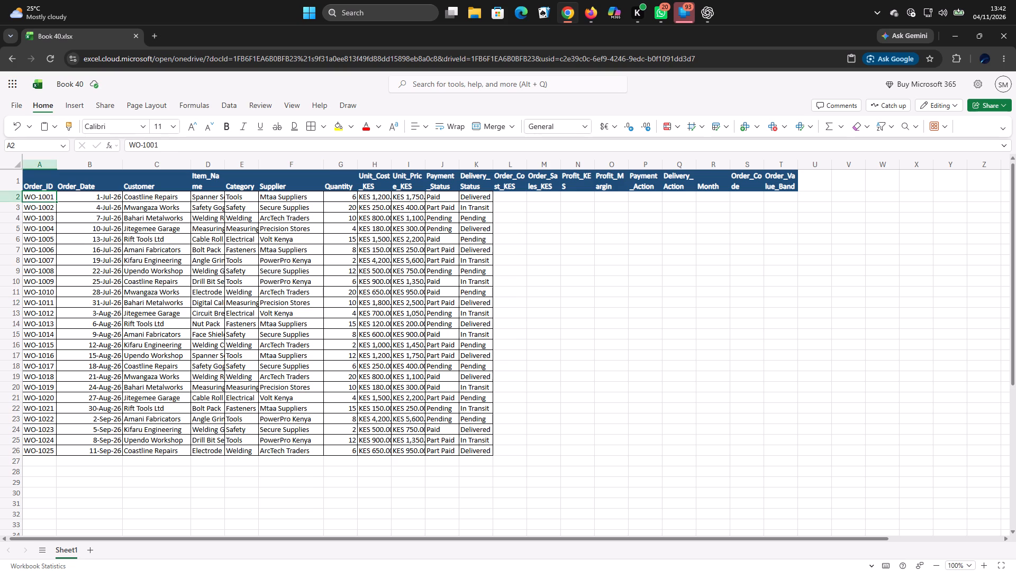
pyautogui.hotkey('ctrl', 'a')
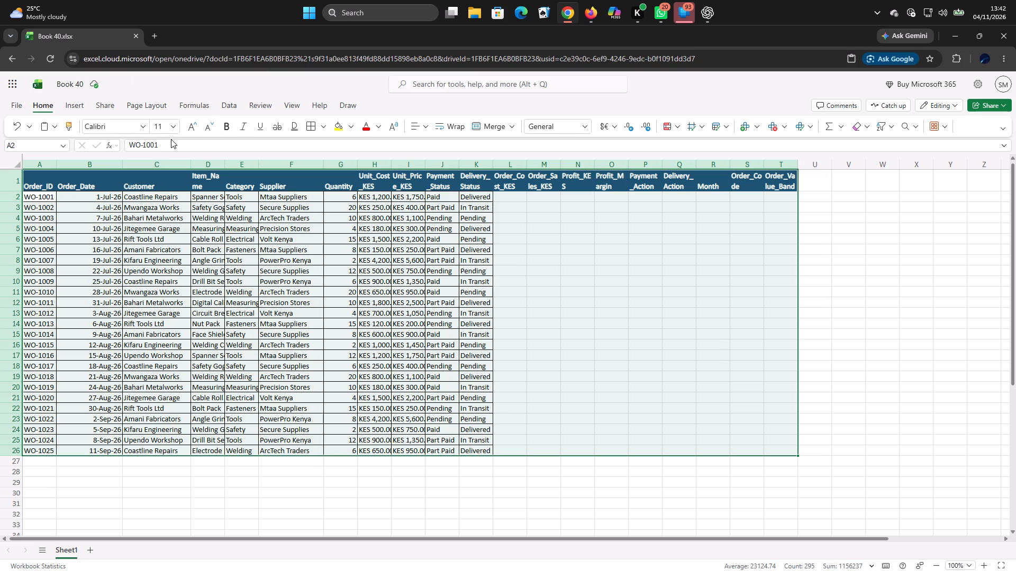
pyautogui.click(423, 134)
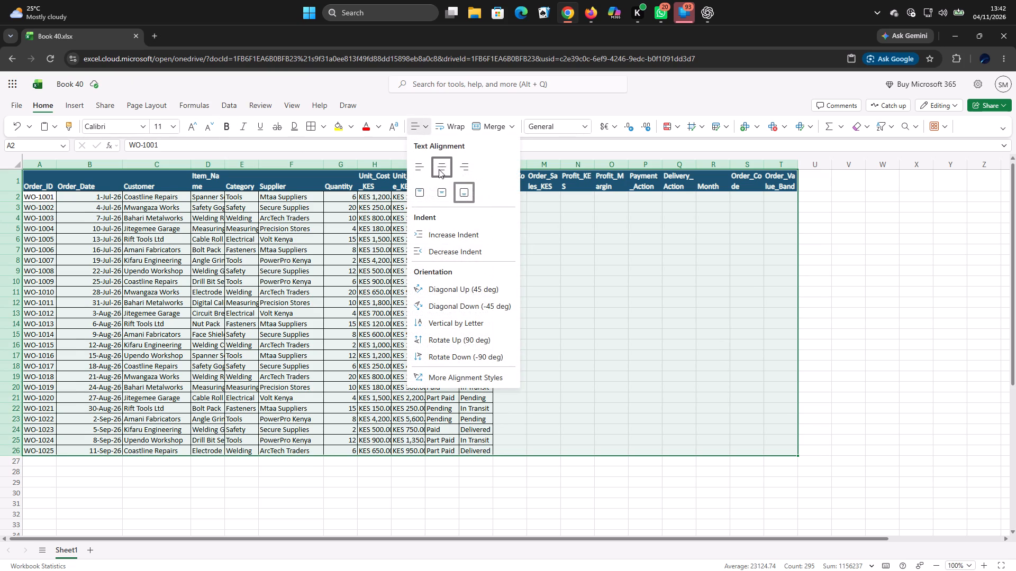
pyautogui.click(439, 169)
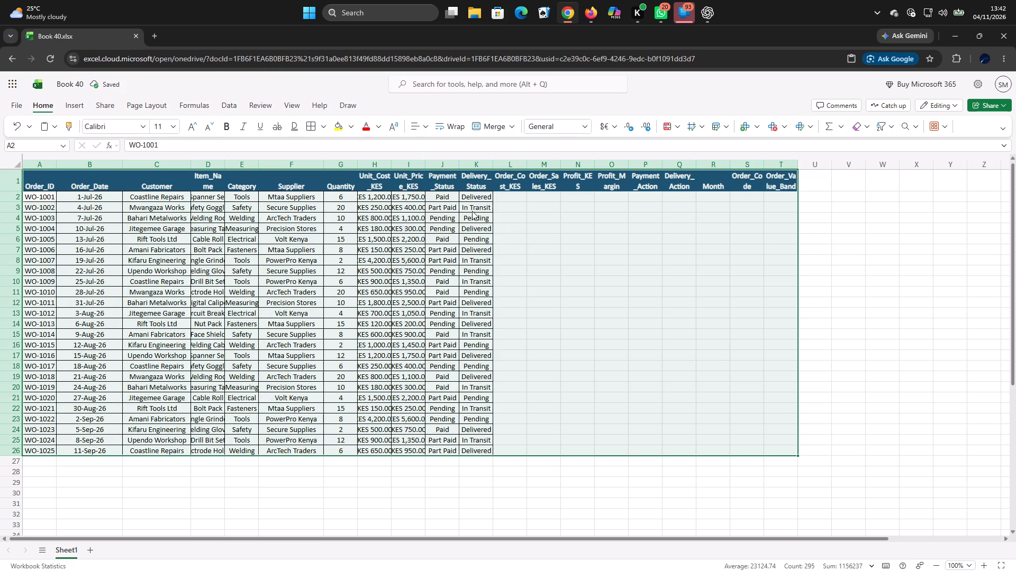
pyautogui.click(389, 160)
pyautogui.click(420, 195)
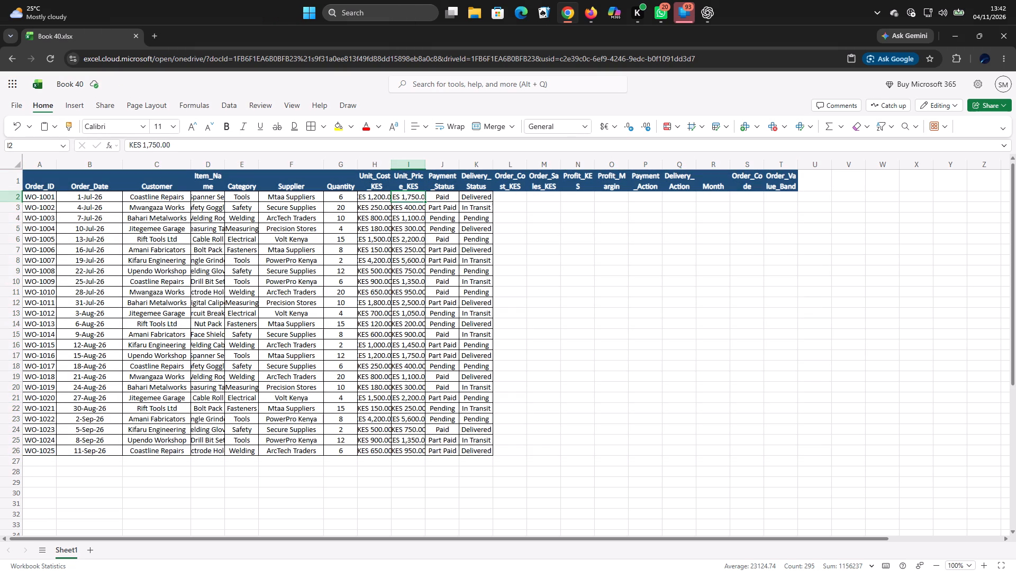
# Widen the Unit_Cost_KES column so that its header and full KES amounts fit.
pyautogui.moveTo(394, 167); pyautogui.dragTo(411, 165)
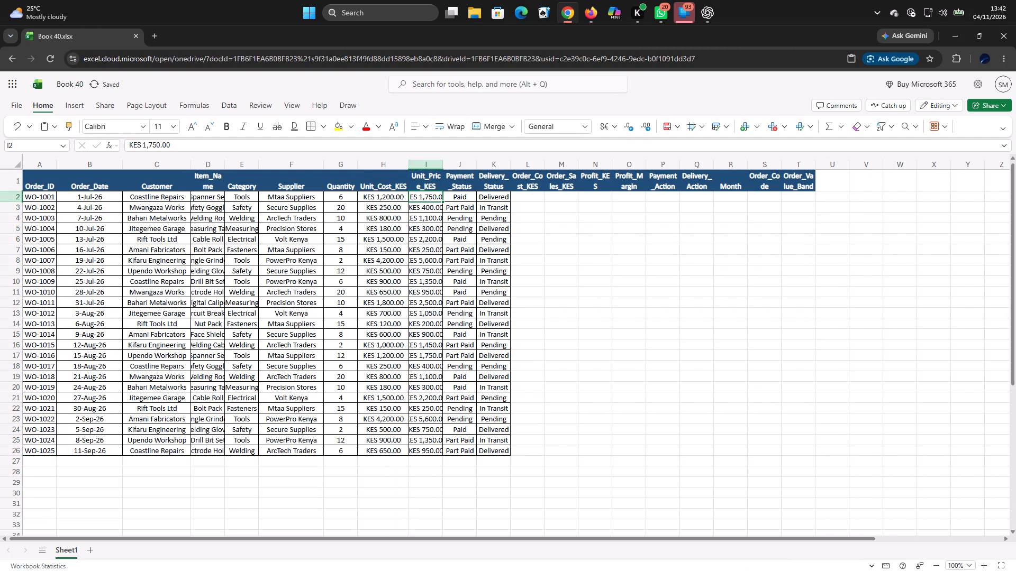
pyautogui.click(362, 347)
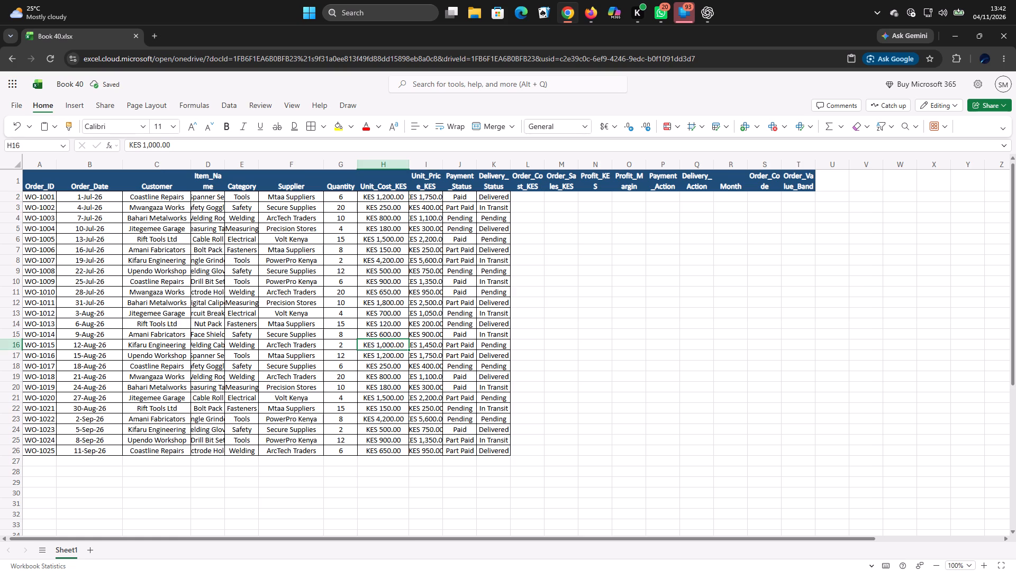
pyautogui.click(347, 315)
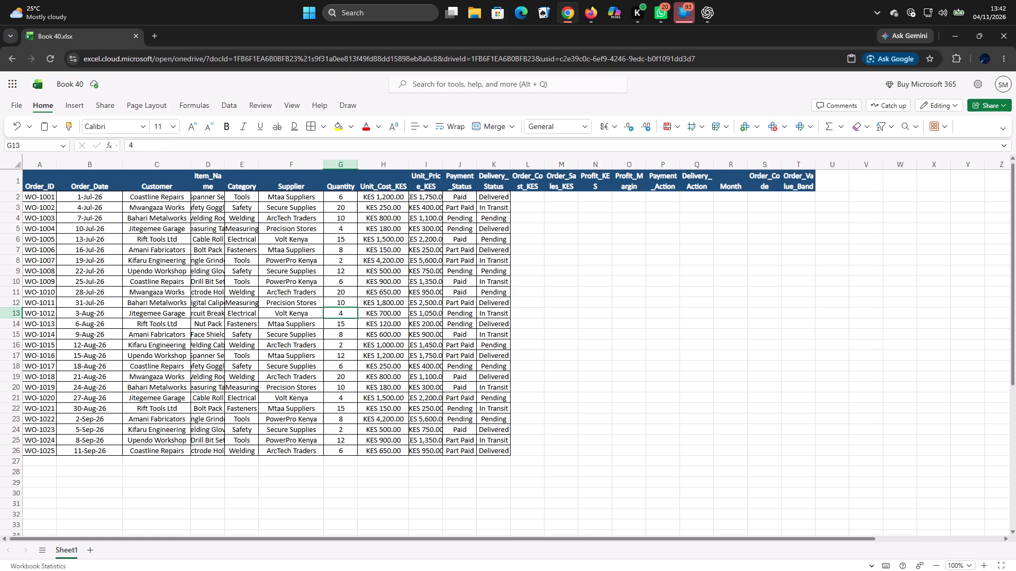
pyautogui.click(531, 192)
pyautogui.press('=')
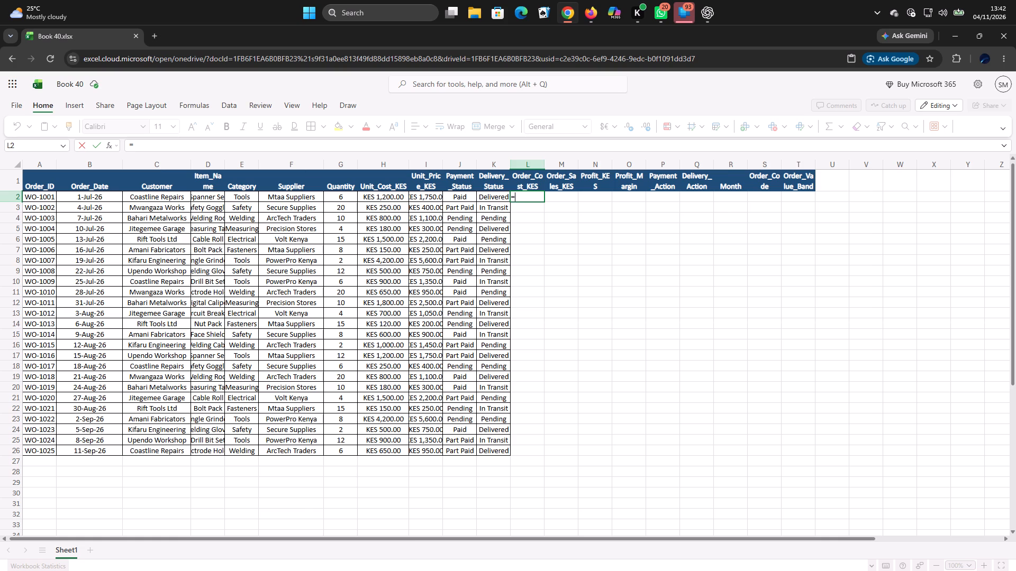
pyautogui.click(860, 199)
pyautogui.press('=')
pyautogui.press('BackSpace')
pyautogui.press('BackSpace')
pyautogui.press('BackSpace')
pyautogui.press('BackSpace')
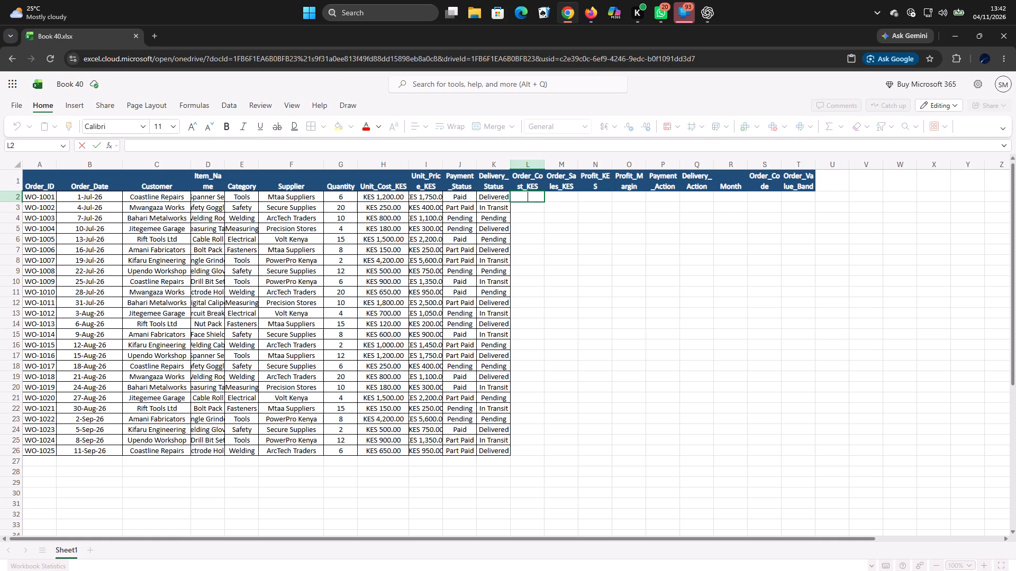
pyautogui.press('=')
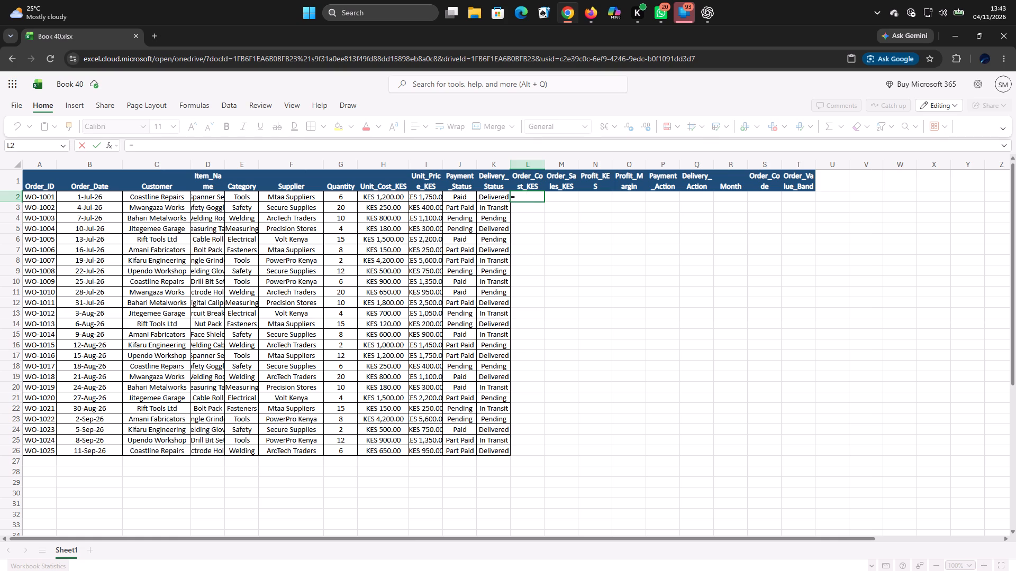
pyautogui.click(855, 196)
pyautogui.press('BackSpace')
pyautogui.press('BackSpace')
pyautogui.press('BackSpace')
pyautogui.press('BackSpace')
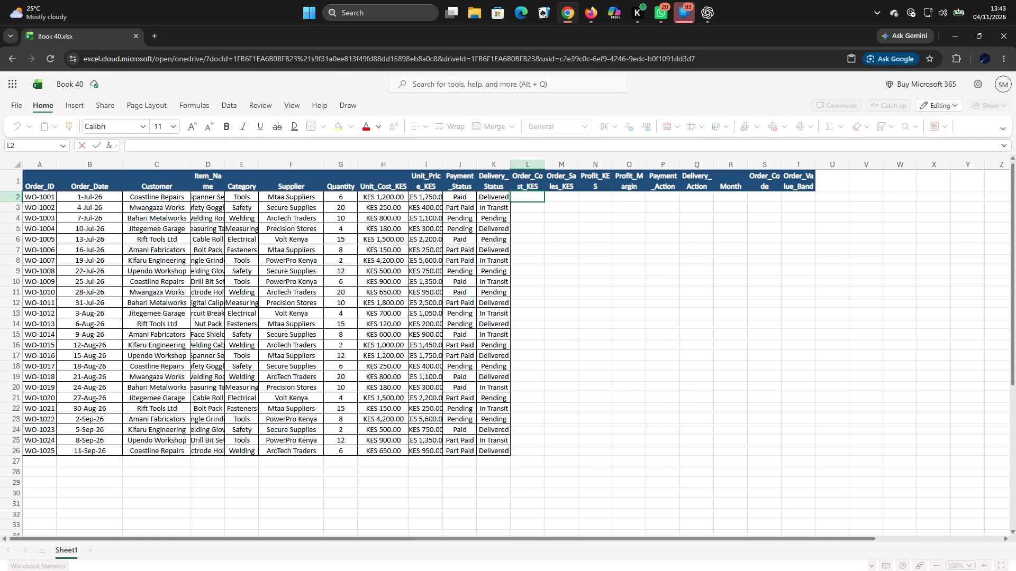
# Start a formula in cell V2, outside the orders table.
pyautogui.click(872, 200)
pyautogui.press('=')
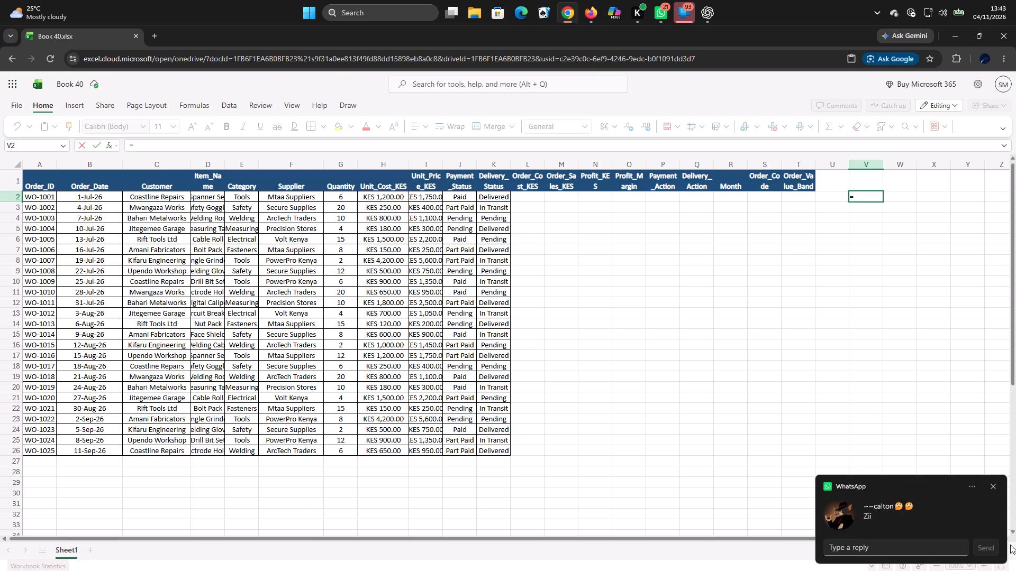
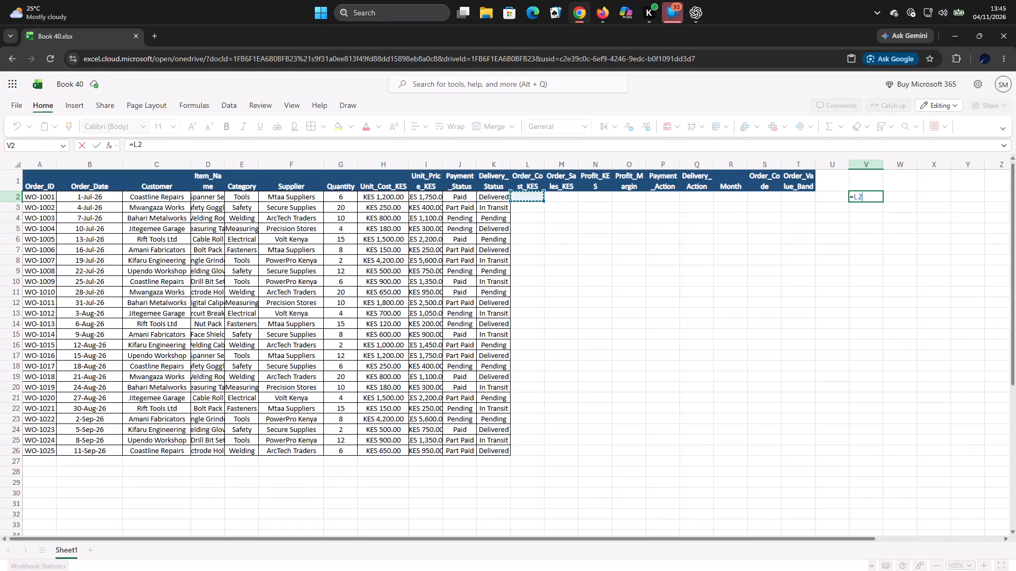
# Clear the cell reference from the formula in V2 and begin entering a function name starting with v after the equals sign.
pyautogui.click(444, 205)
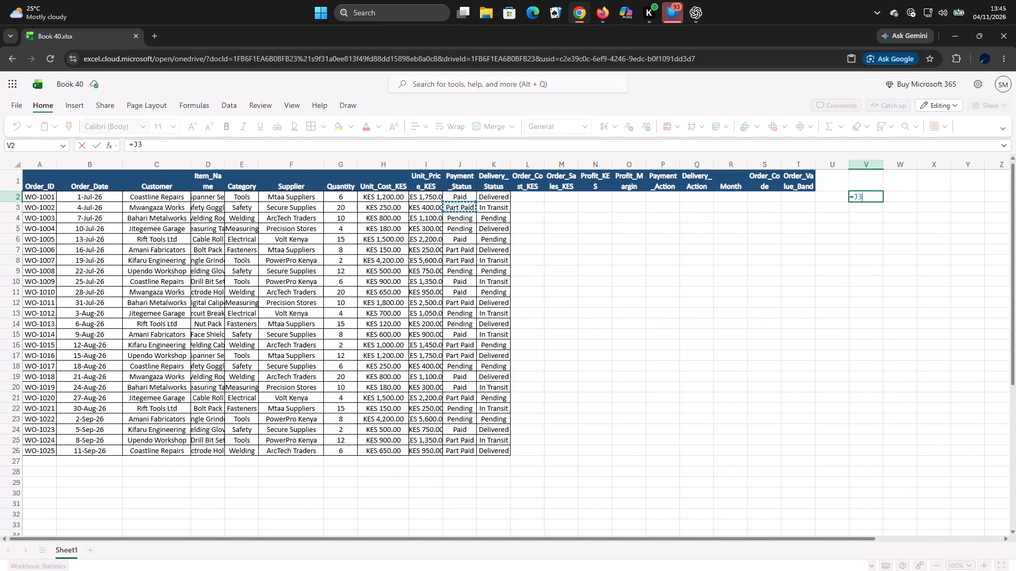
pyautogui.press('BackSpace')
pyautogui.press('BackSpace')
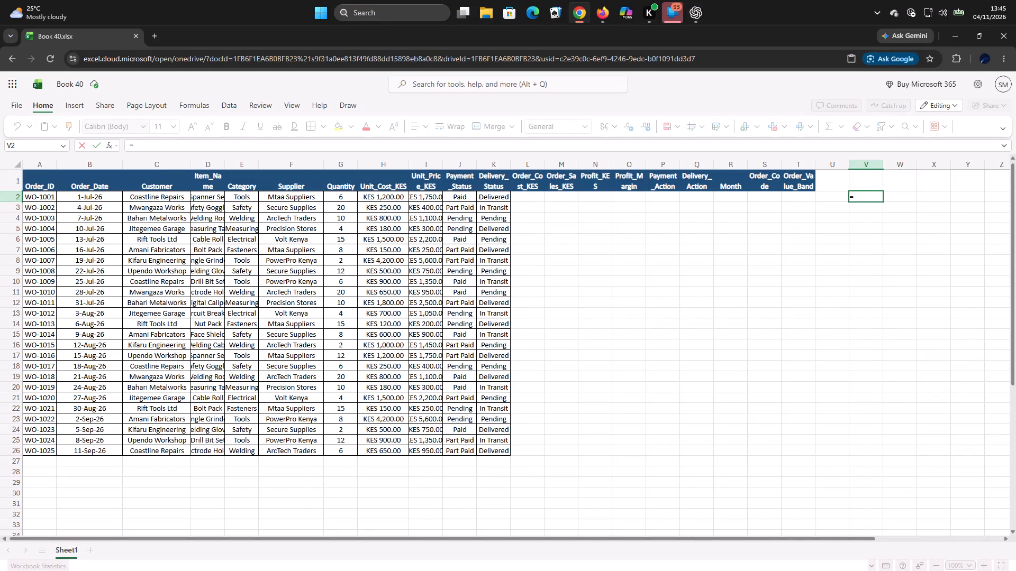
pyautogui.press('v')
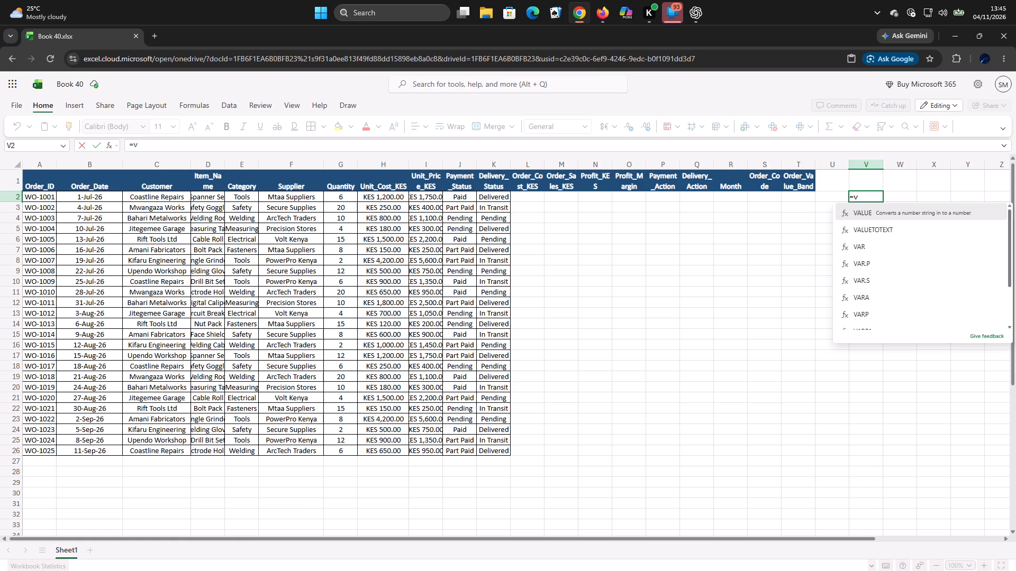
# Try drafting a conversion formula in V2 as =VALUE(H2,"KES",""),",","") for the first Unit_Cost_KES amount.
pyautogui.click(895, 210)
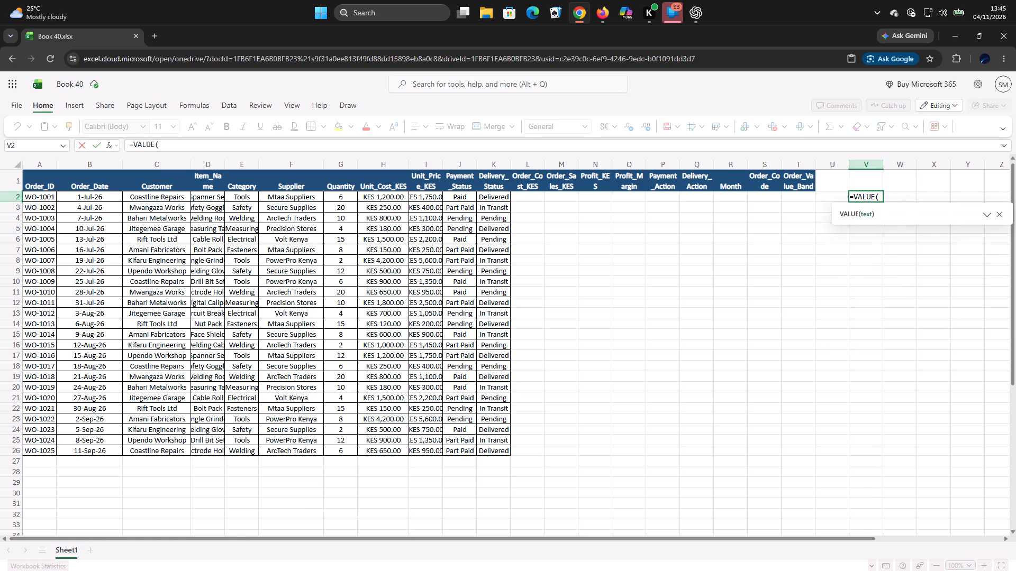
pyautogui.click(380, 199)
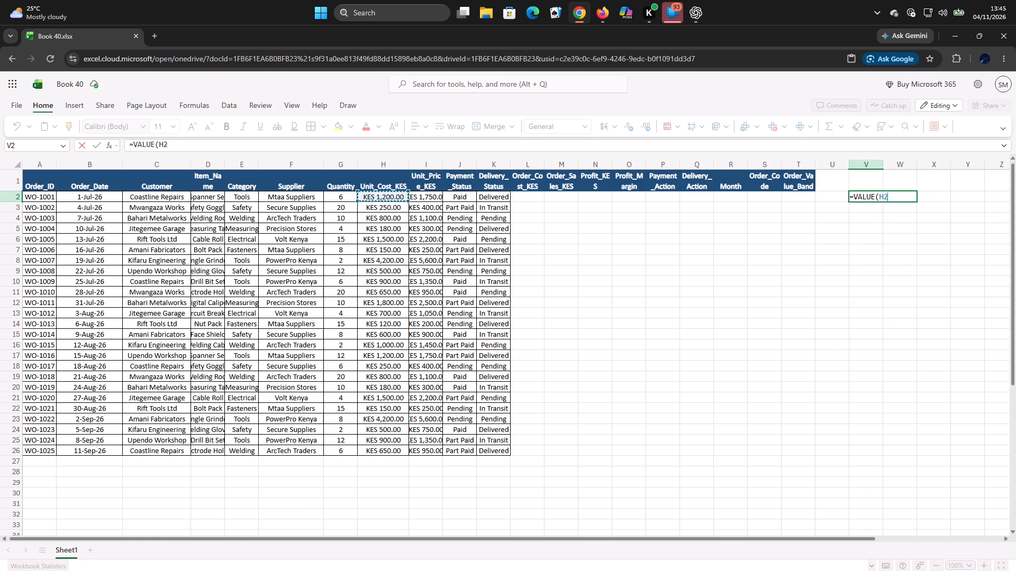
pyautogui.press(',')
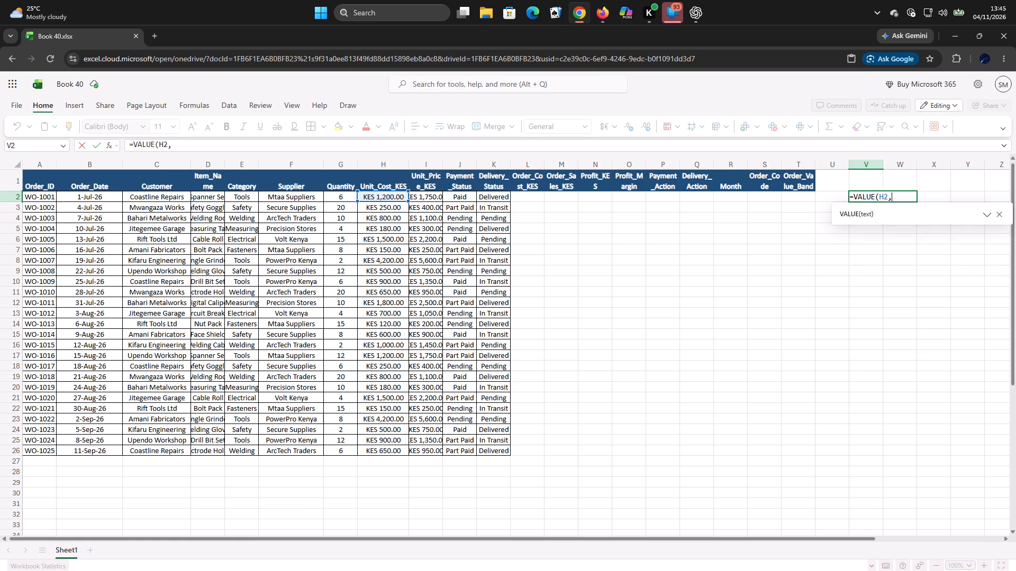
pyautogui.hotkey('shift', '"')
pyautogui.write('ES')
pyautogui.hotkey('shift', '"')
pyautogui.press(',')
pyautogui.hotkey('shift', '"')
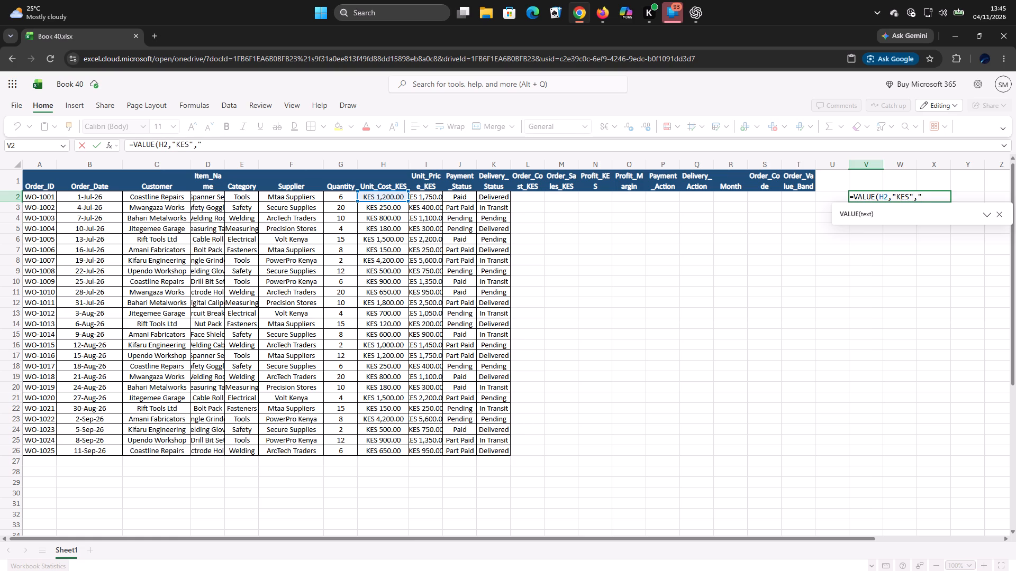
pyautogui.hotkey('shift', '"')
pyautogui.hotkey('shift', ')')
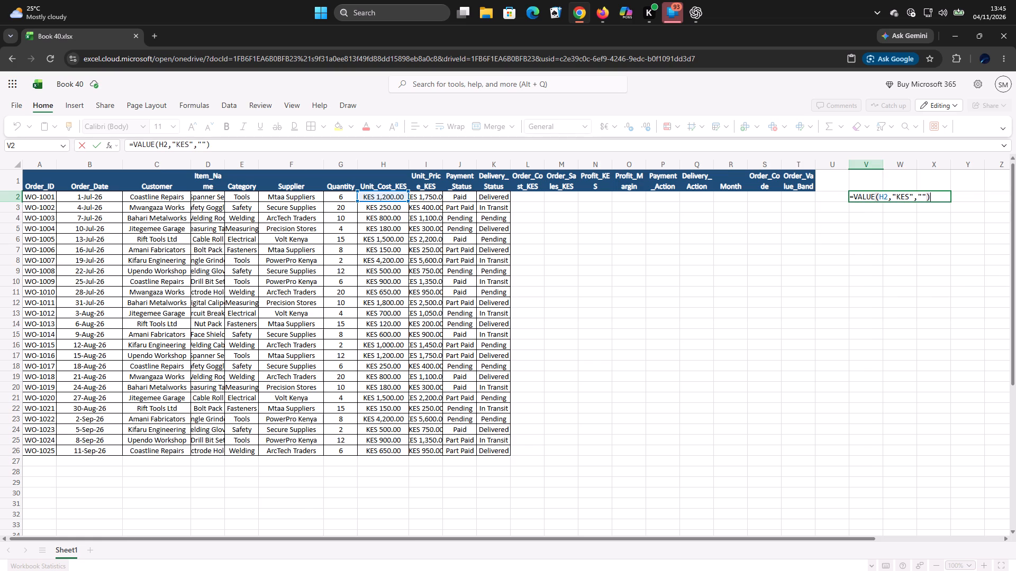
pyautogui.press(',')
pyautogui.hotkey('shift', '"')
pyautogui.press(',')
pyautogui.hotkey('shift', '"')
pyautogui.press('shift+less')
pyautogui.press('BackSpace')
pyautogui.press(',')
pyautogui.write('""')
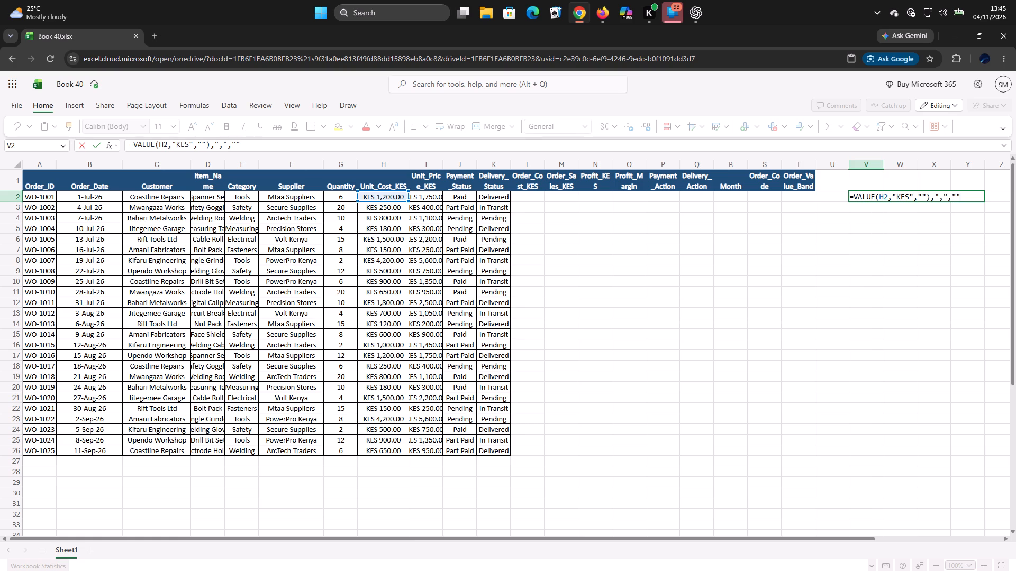
# Complete the draft conversion formula in V2 as =VALUE(H2,"KES",""),",","") and enter it.
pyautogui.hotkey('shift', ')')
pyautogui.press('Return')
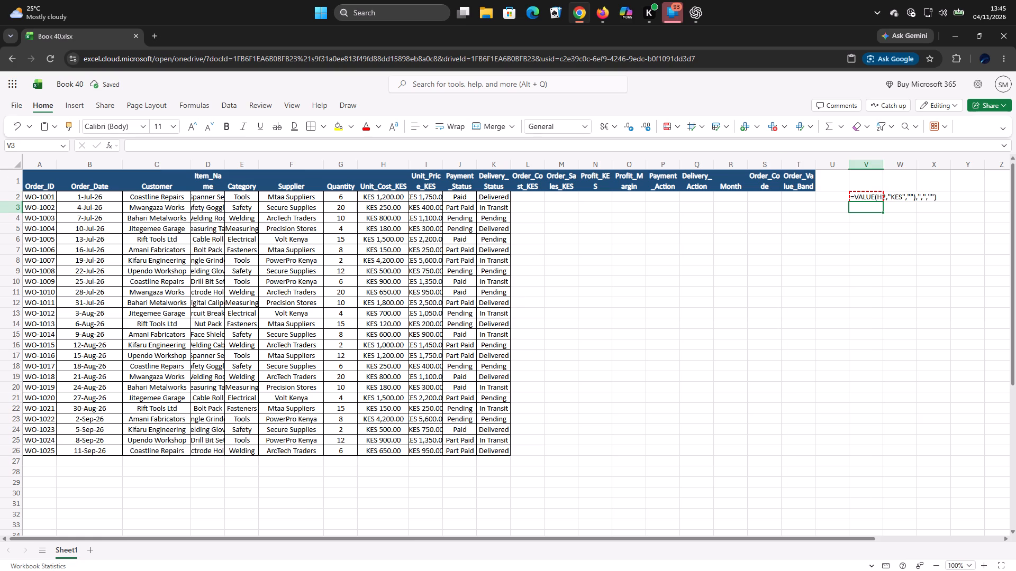
# Open the conversion formula in V2 for editing near its VALUE function.
pyautogui.click(876, 195)
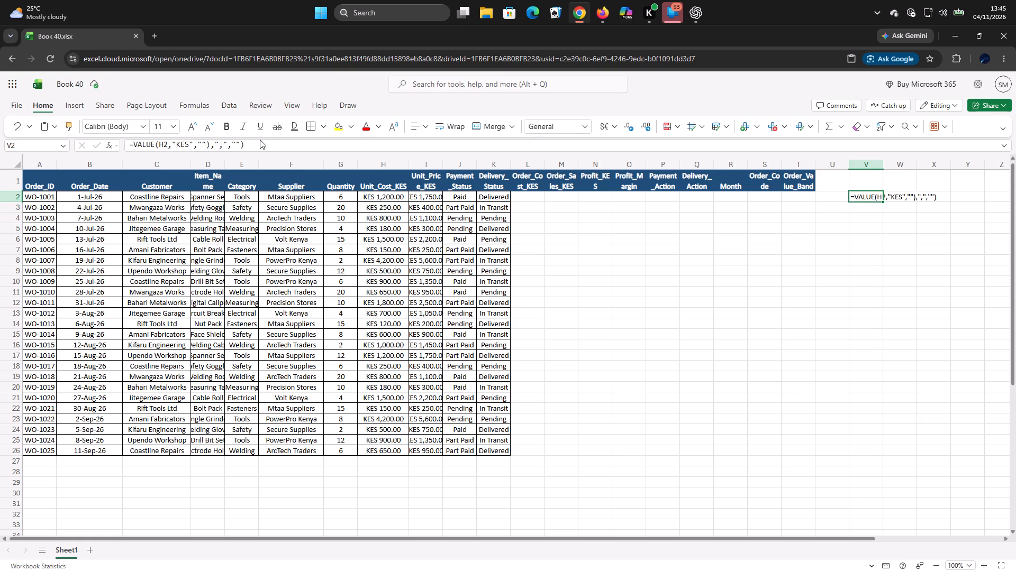
pyautogui.click(158, 142)
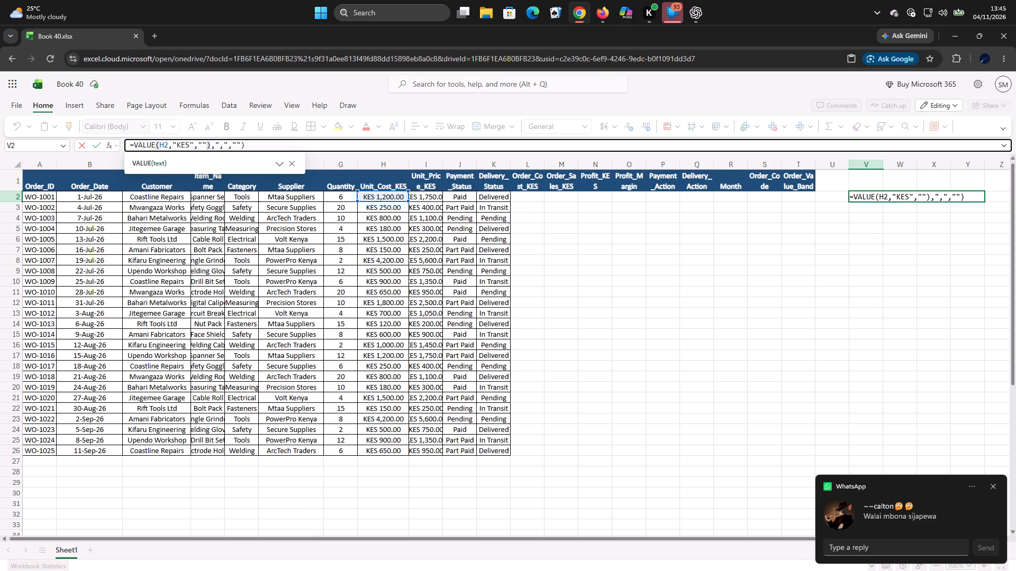
pyautogui.click(841, 548)
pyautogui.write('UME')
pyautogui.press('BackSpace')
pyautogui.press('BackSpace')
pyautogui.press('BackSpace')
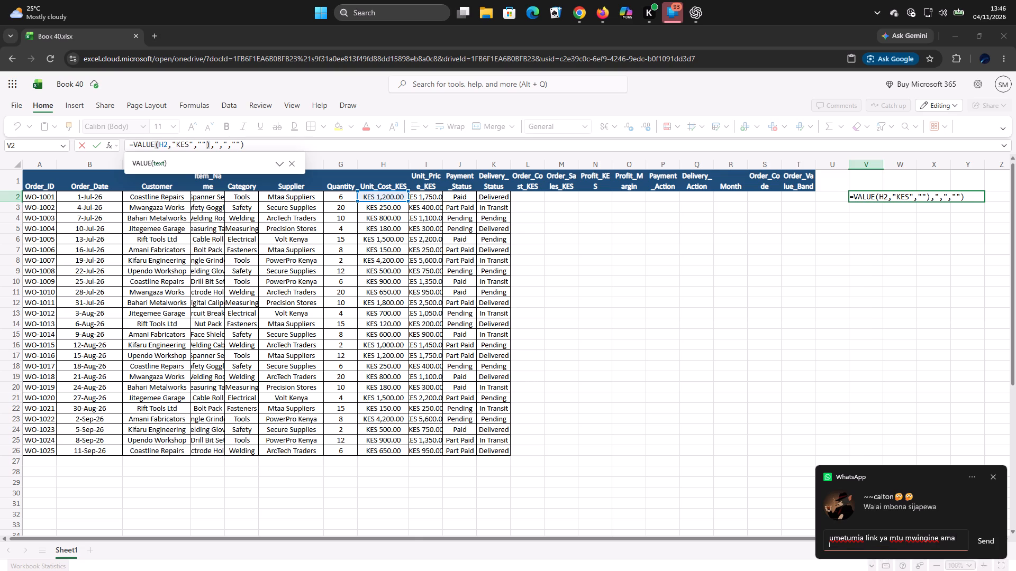
pyautogui.click(986, 541)
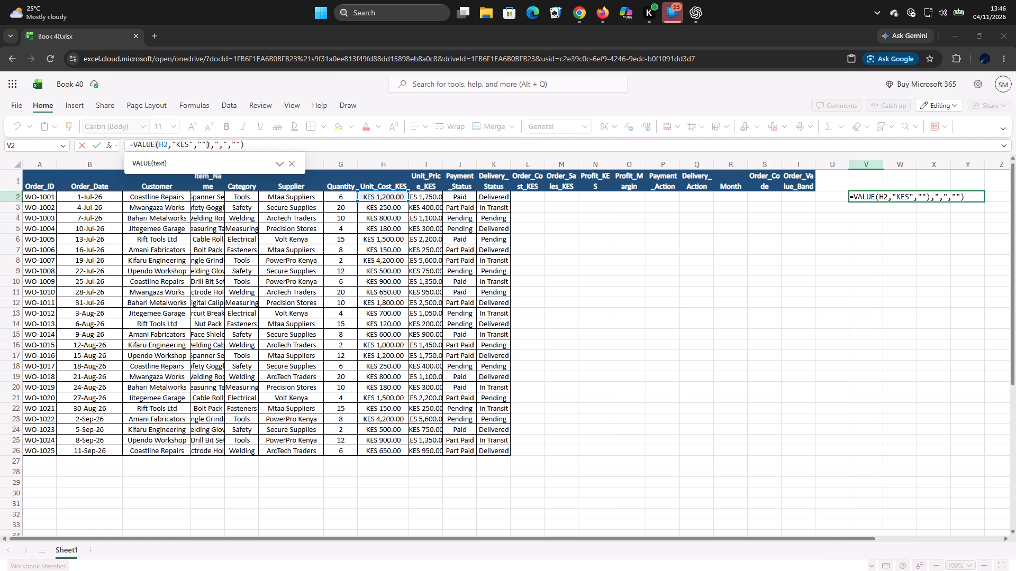
# Return to editing the V2 formula, placing the cursor at the VALUE function name.
pyautogui.click(156, 143)
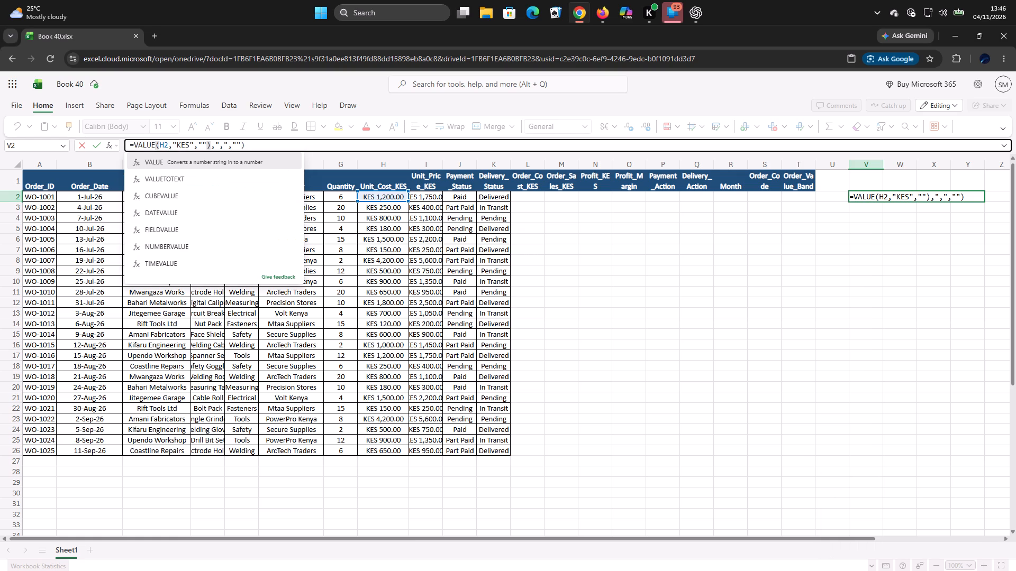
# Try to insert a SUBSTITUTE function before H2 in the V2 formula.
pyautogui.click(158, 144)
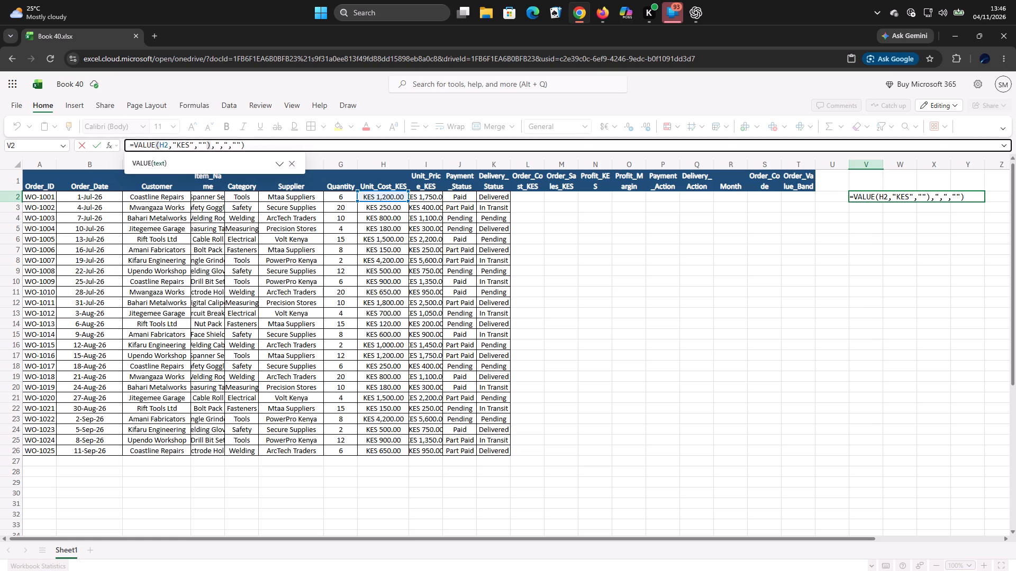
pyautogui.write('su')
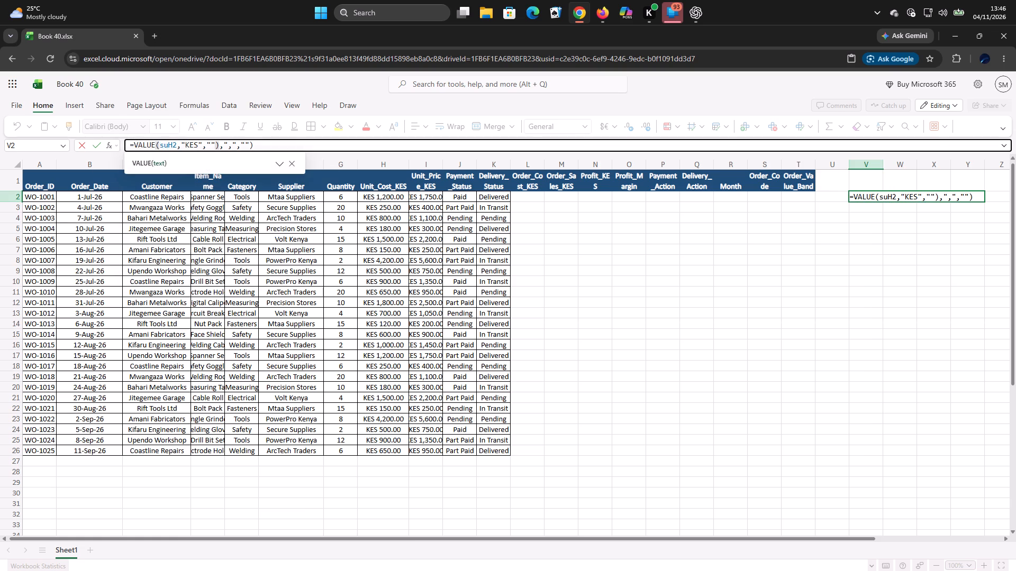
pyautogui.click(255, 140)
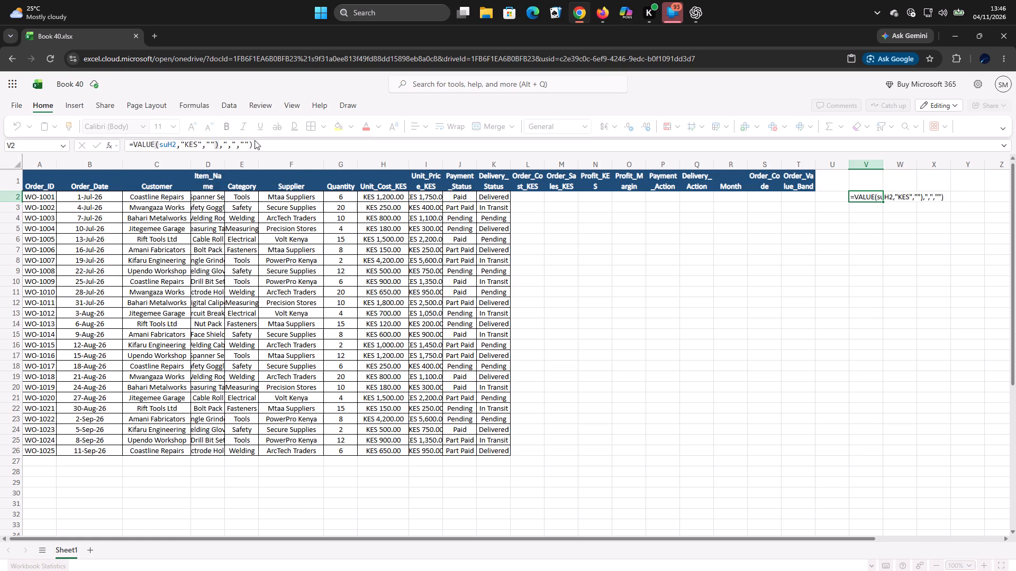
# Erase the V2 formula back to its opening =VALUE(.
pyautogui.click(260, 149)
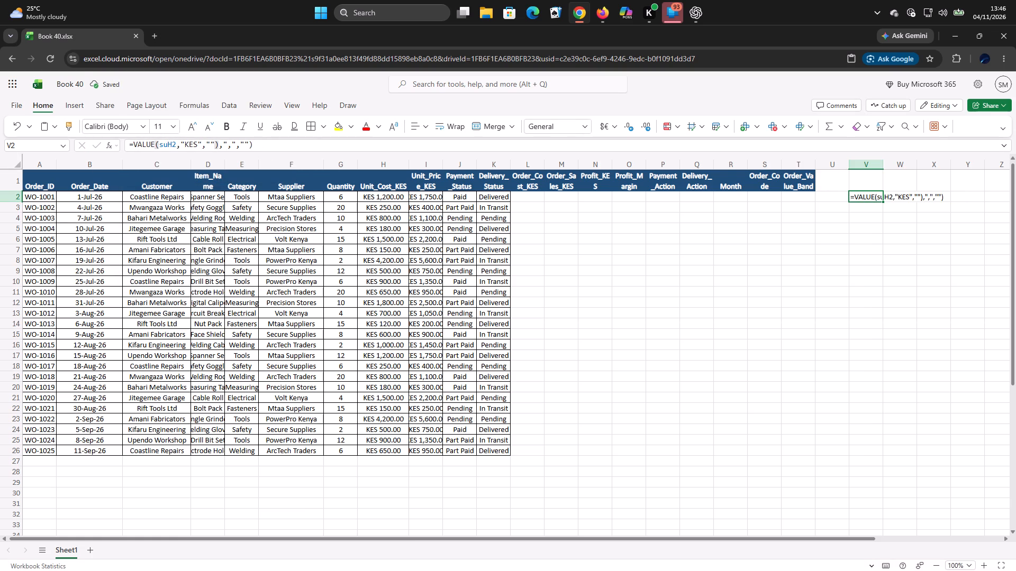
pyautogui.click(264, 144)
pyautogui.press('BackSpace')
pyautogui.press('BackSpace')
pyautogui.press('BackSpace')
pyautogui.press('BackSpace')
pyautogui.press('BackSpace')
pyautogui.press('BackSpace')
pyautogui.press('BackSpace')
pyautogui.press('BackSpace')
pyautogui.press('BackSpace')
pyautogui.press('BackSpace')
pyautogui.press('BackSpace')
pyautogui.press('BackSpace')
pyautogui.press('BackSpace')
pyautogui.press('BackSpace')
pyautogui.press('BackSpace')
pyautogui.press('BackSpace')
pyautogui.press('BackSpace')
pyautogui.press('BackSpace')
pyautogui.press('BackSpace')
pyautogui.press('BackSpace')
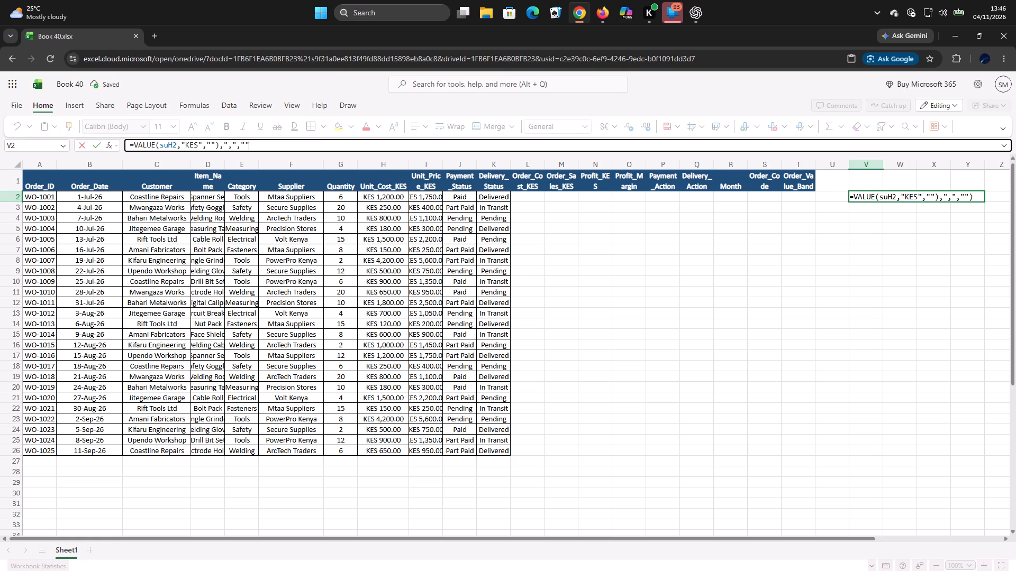
# Insert two nested SUBSTITUTE functions inside VALUE in the V2 formula.
pyautogui.write('su')
pyautogui.press('b')
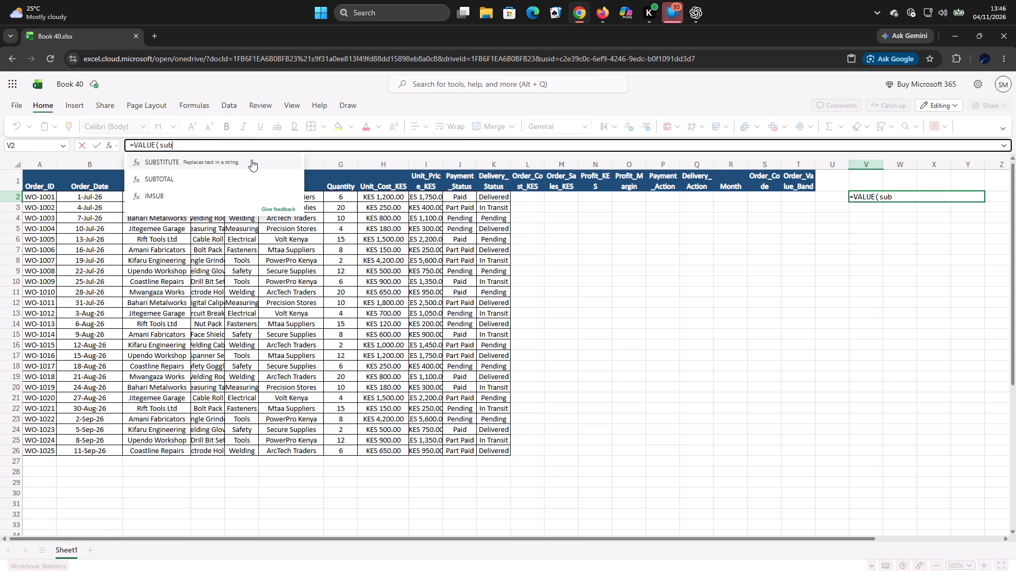
pyautogui.click(251, 160)
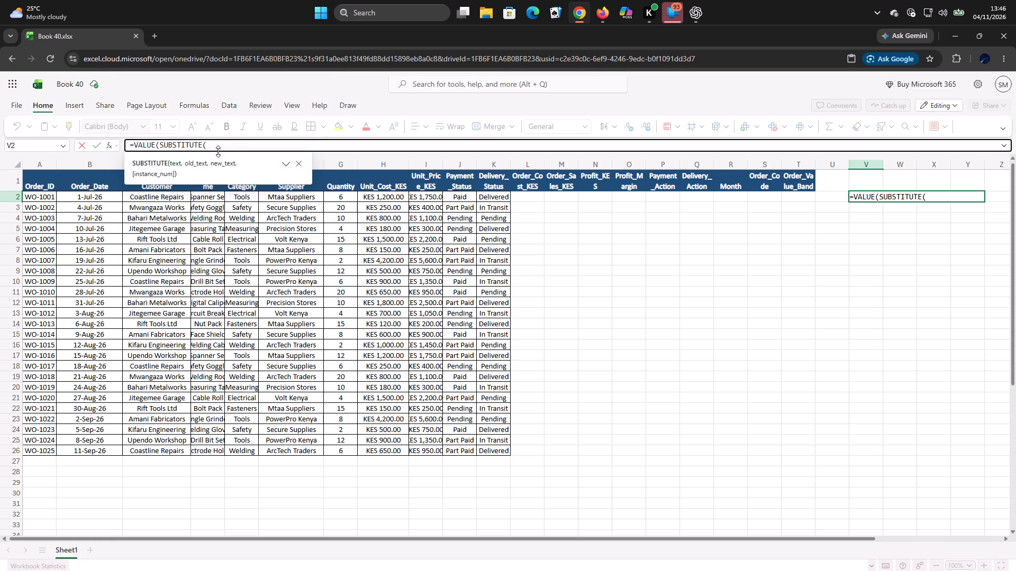
pyautogui.click(219, 143)
pyautogui.write('su')
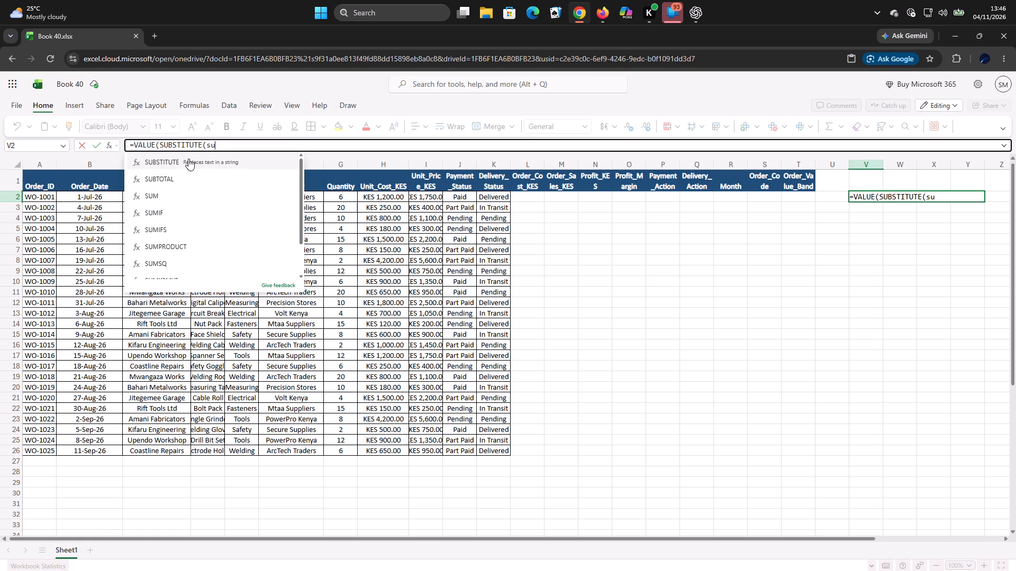
pyautogui.click(188, 159)
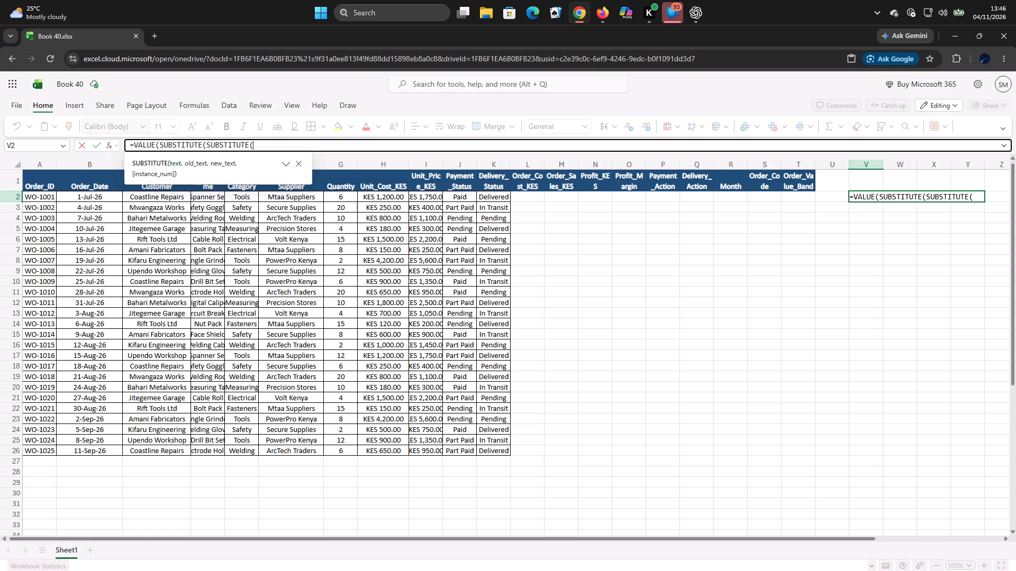
# Complete the inner SUBSTITUTE in V2 with H2 as the text, replacing "KES" with an empty string.
pyautogui.click(370, 201)
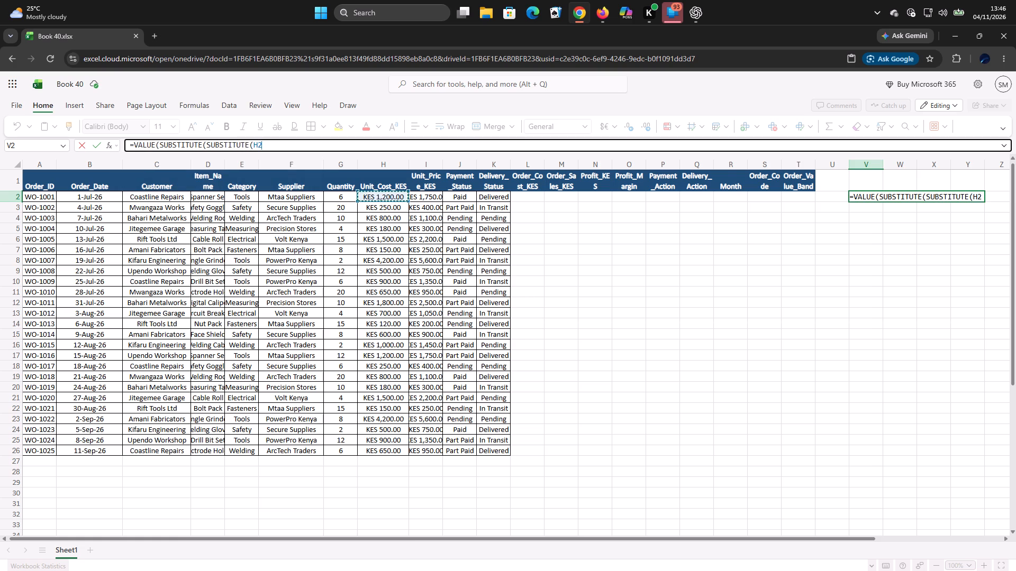
pyautogui.press(',')
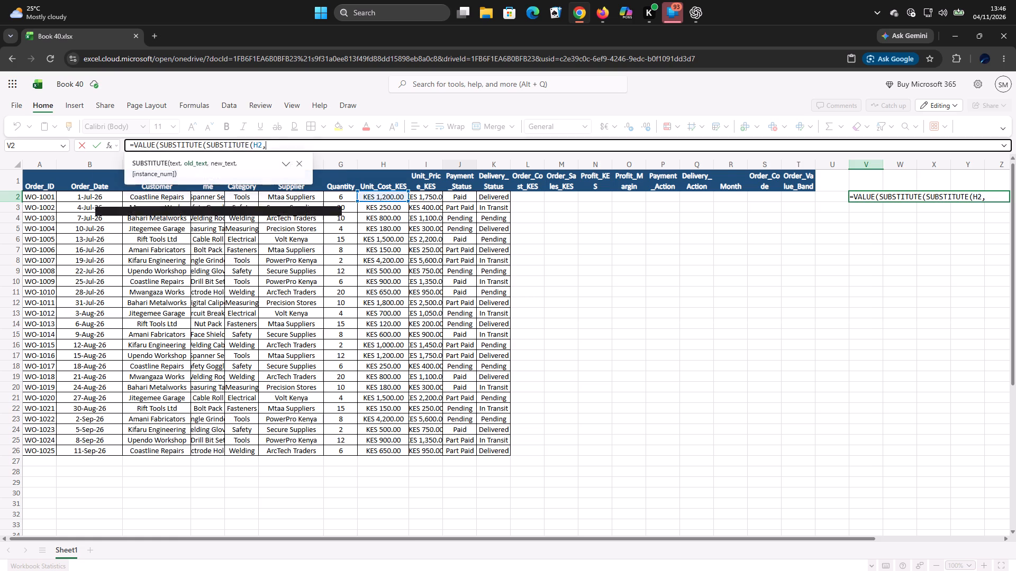
pyautogui.hotkey('shift', '"')
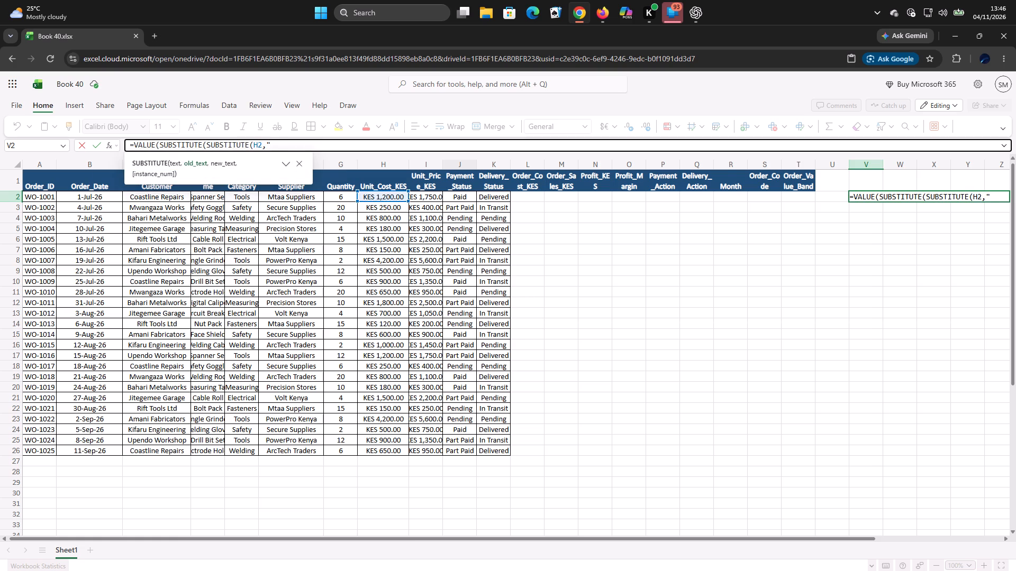
pyautogui.hotkey('shift', 'k')
pyautogui.write('es')
pyautogui.press('BackSpace')
pyautogui.press('BackSpace')
pyautogui.write('ES')
pyautogui.hotkey('shift', '"')
pyautogui.press(',')
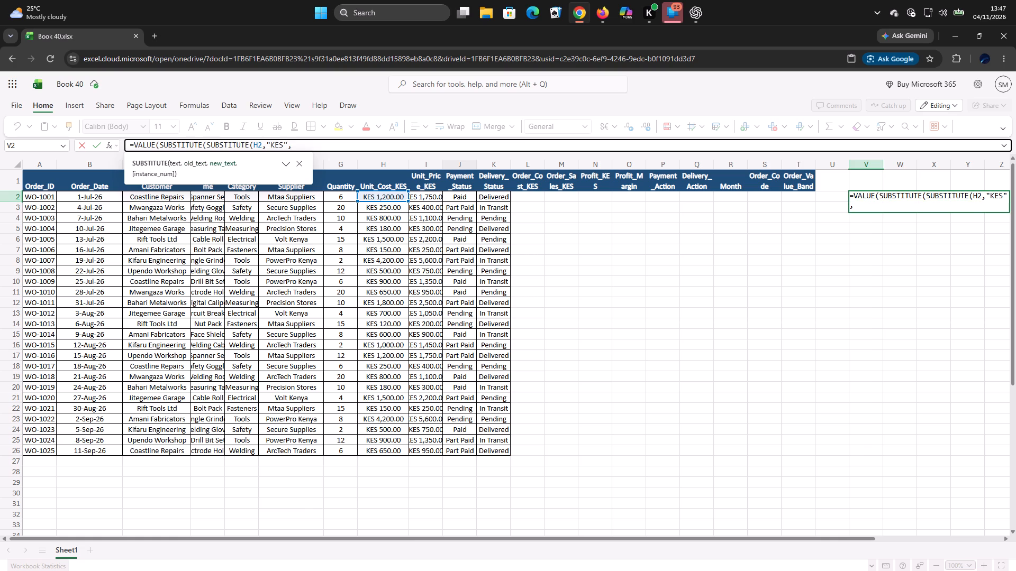
pyautogui.write('""')
pyautogui.hotkey('shift', ')')
# Set the outer SUBSTITUTE in V2 to replace "," with "", and enter the closed VALUE formula.
pyautogui.press(',')
pyautogui.hotkey('shift', '"')
pyautogui.press(',')
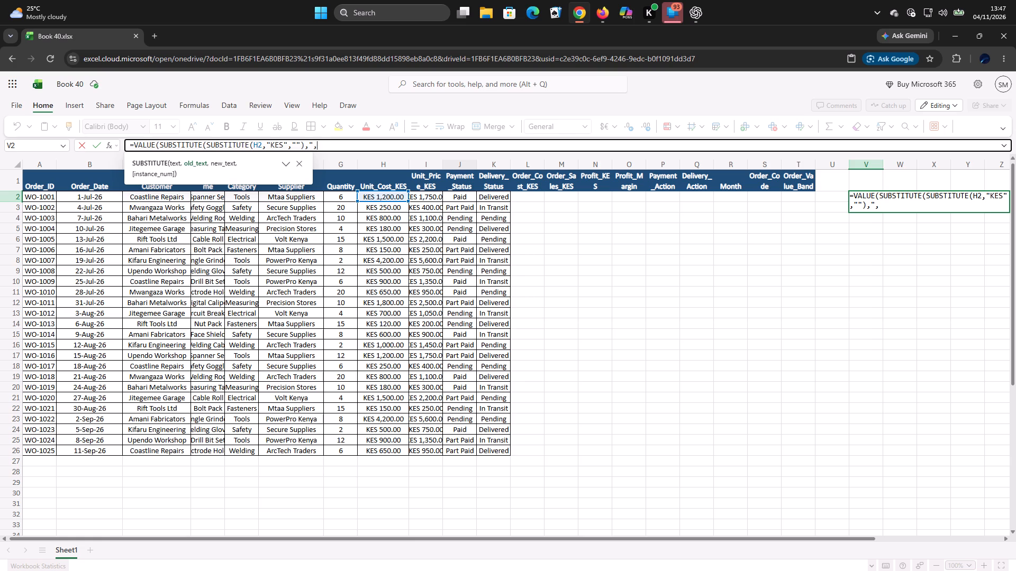
pyautogui.write('",')
pyautogui.hotkey('shift', '"')
pyautogui.hotkey('shift', '"')
pyautogui.hotkey('shift', ')')
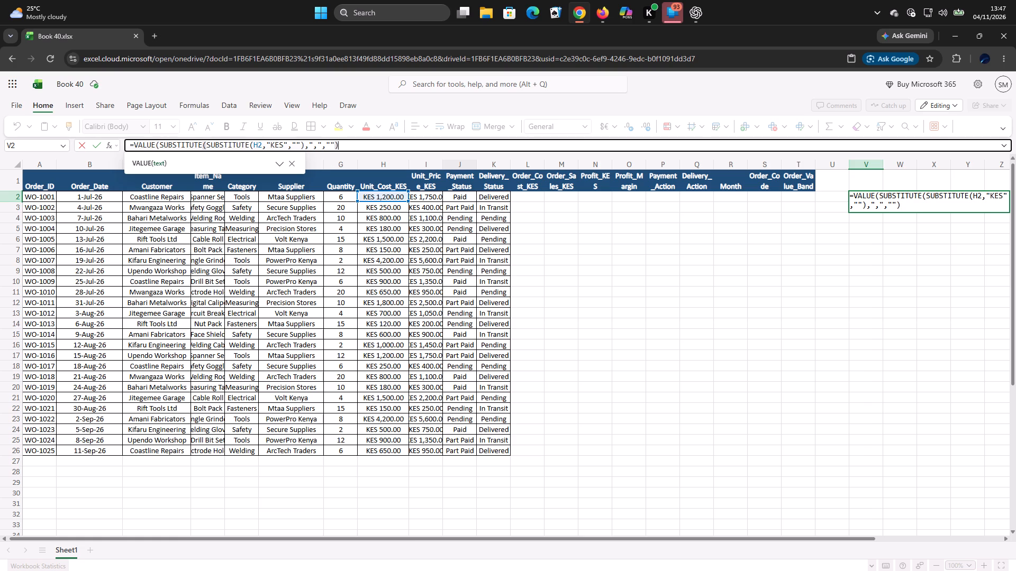
pyautogui.hotkey('shift', ')')
pyautogui.press('Return')
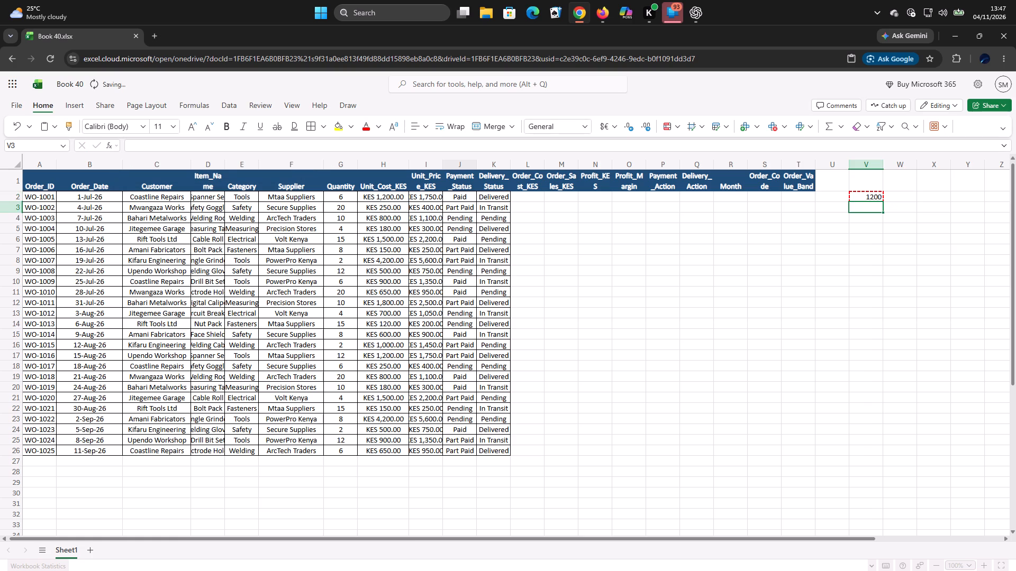
# Fill the V2 conversion formula down through V26 for all Unit_Cost_KES amounts.
pyautogui.click(863, 194)
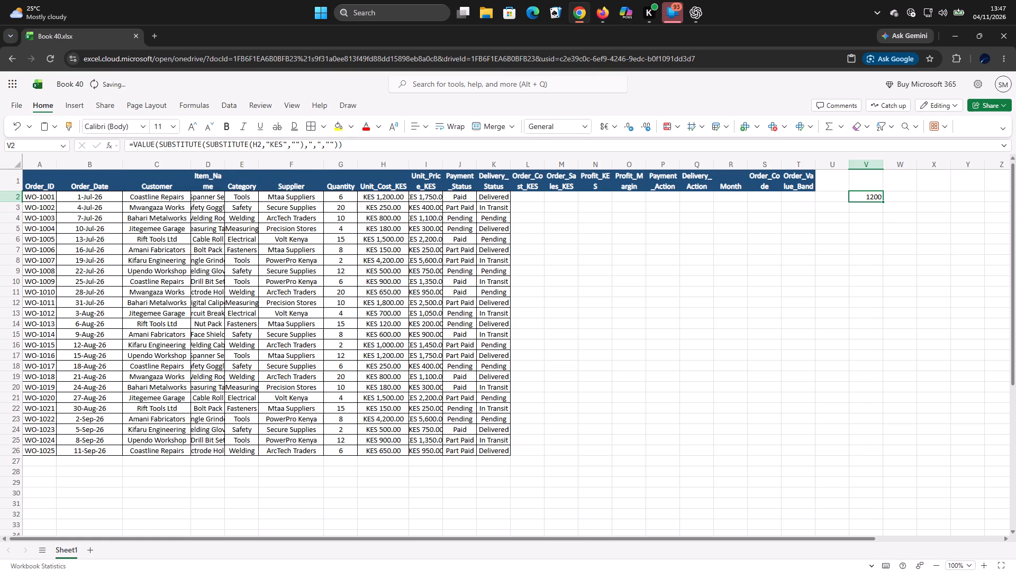
pyautogui.moveTo(882, 203); pyautogui.dragTo(880, 245)
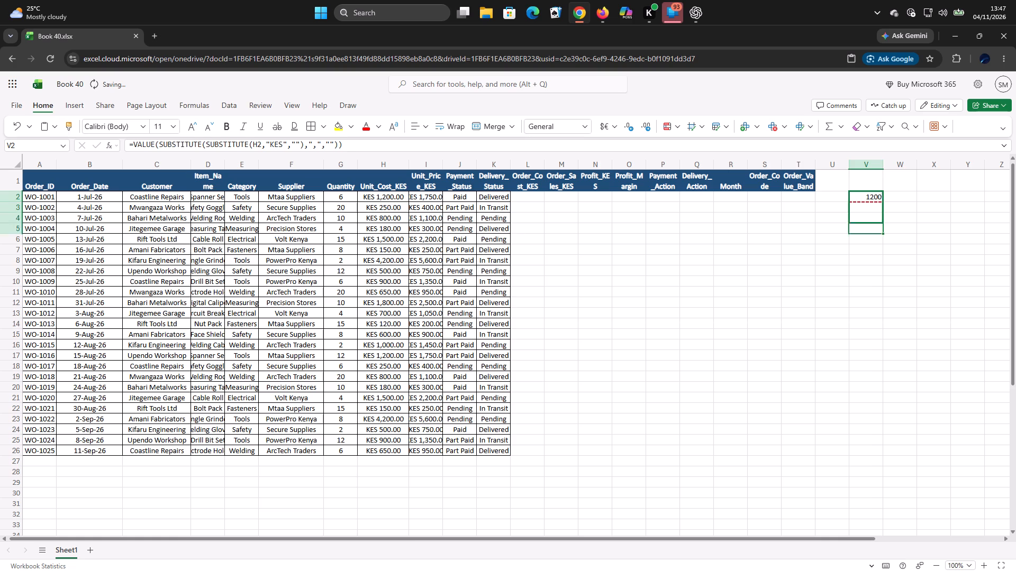
pyautogui.moveTo(880, 245); pyautogui.dragTo(865, 432)
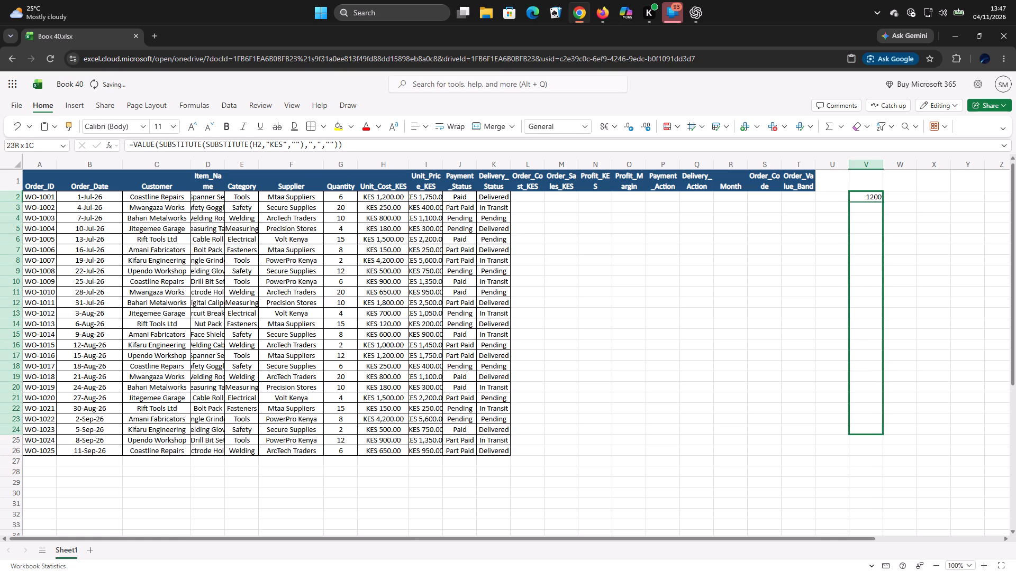
pyautogui.moveTo(865, 432); pyautogui.dragTo(866, 451)
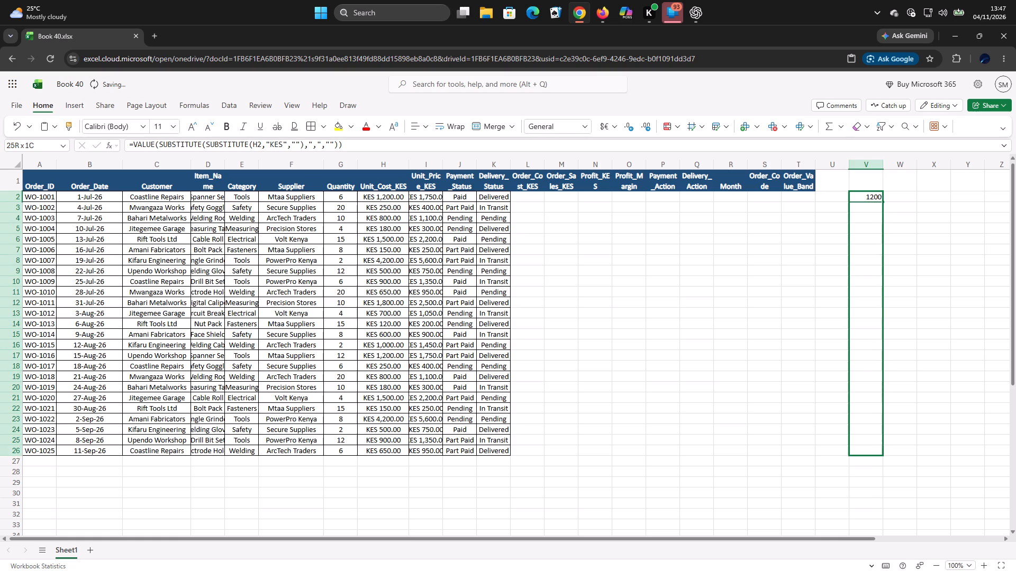
pyautogui.moveTo(866, 451); pyautogui.dragTo(867, 459)
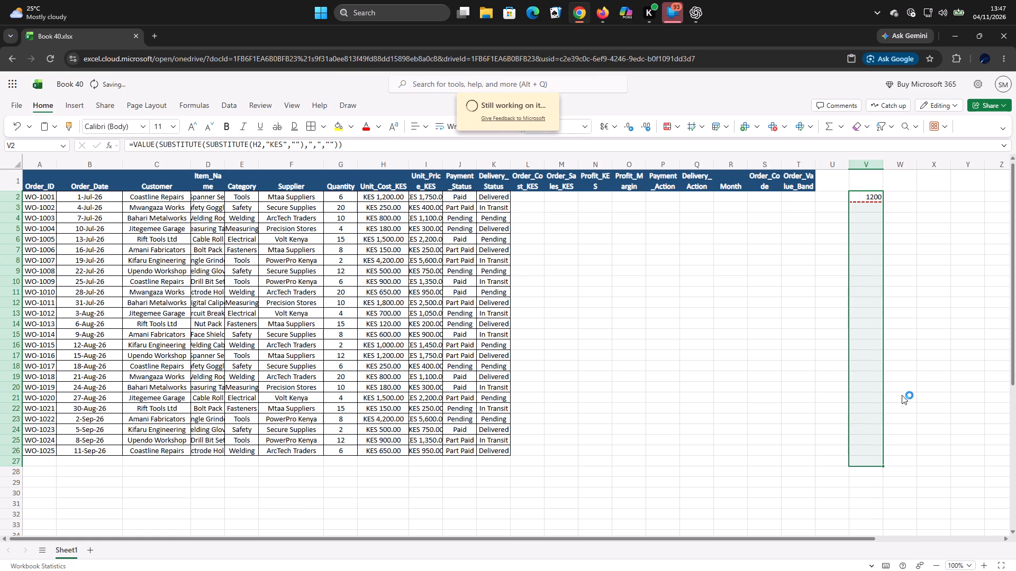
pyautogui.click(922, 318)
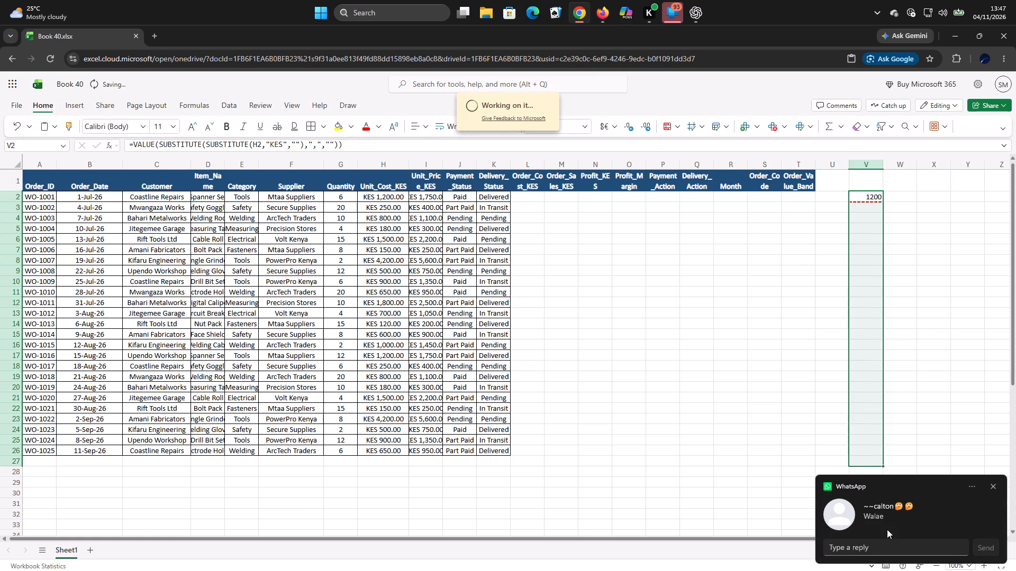
pyautogui.click(870, 546)
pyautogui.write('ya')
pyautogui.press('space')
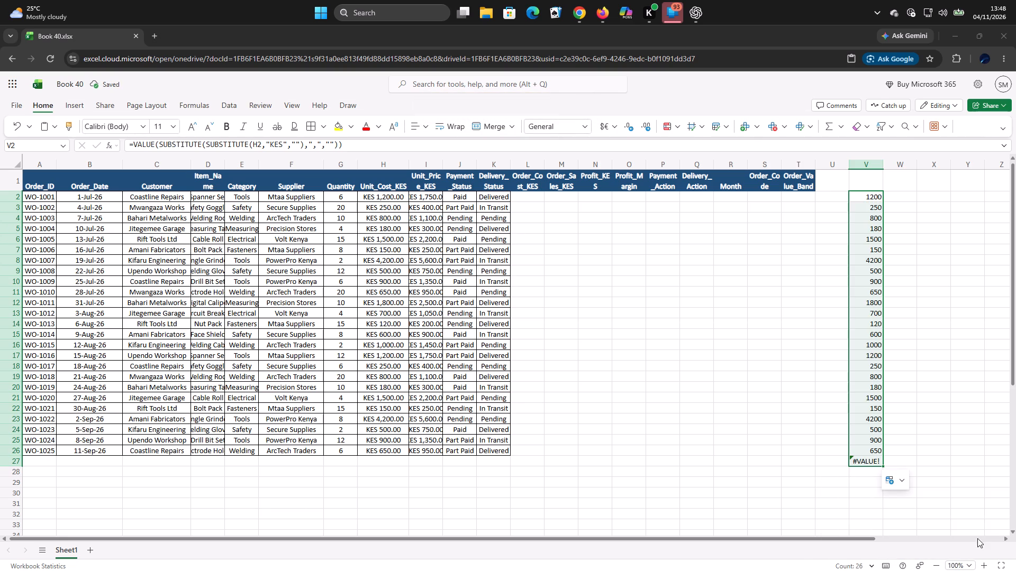
# Clear the surplus conversion formula from cell V27, below the last order row.
pyautogui.click(820, 441)
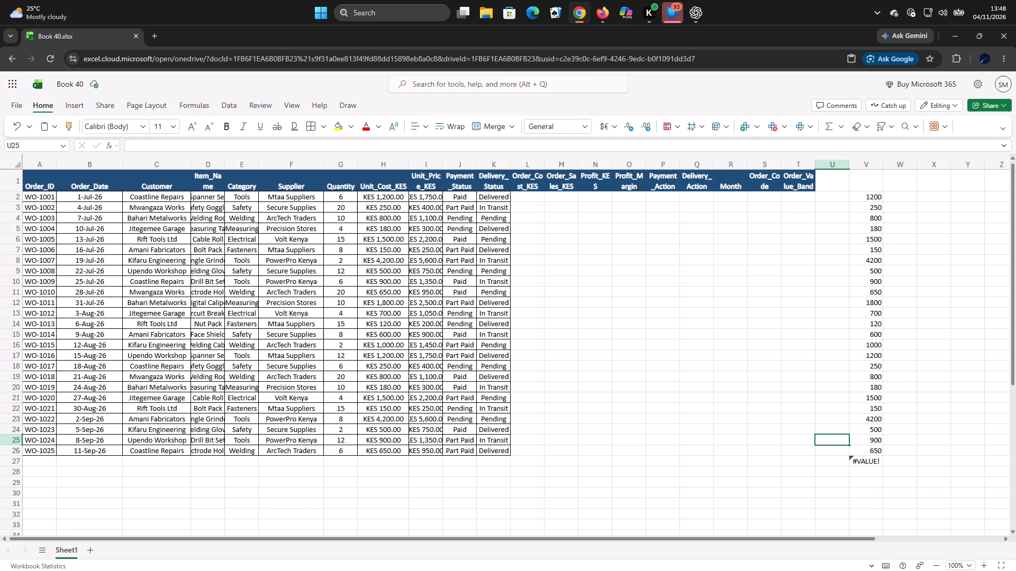
pyautogui.click(874, 465)
pyautogui.press('BackSpace')
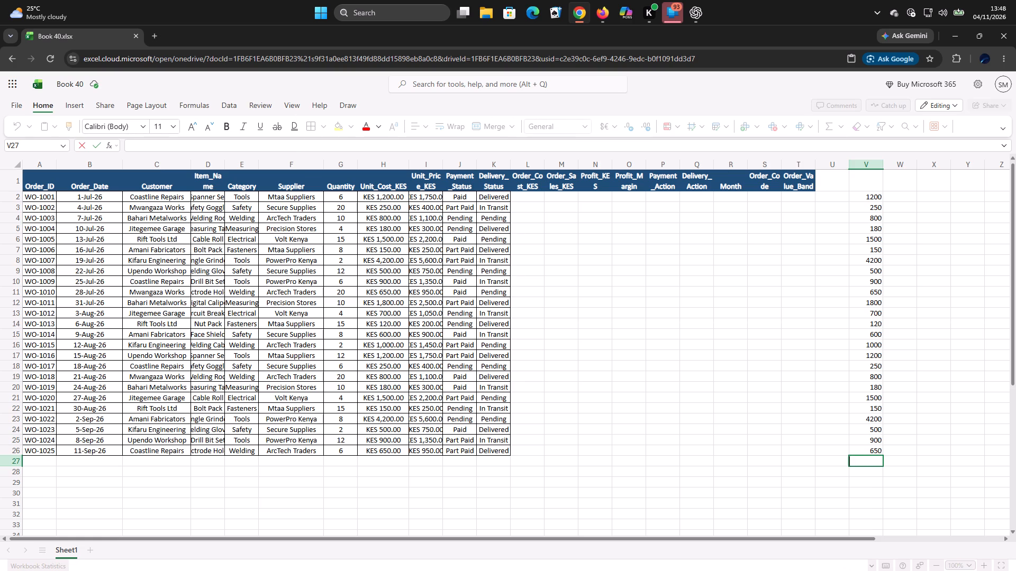
pyautogui.click(866, 199)
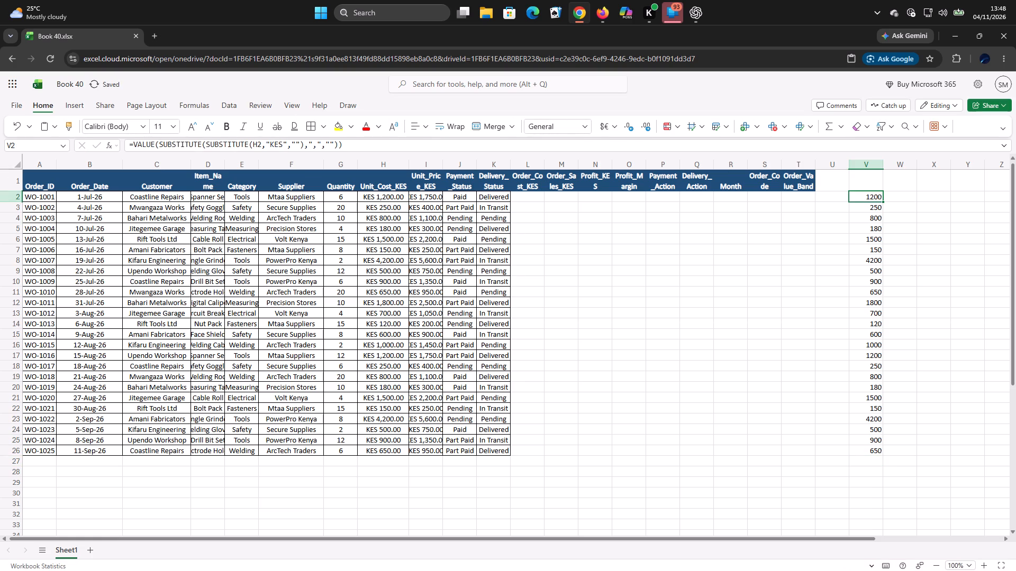
# Select cell W2, beside the first converted unit cost.
pyautogui.click(903, 195)
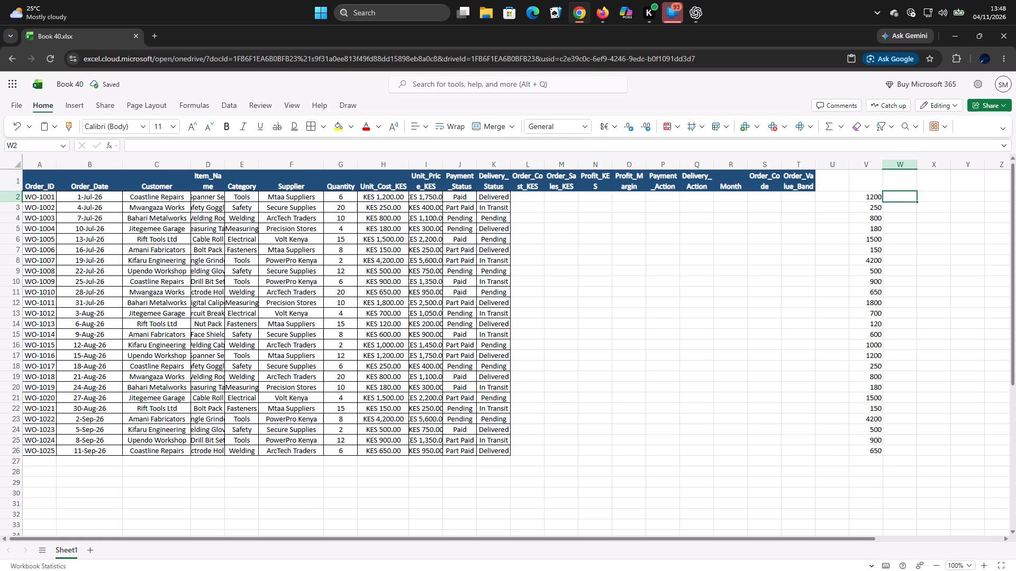
# Fill the V2 conversion formula across to W2 so it converts the first Unit_Price_KES amount in I2.
pyautogui.click(872, 197)
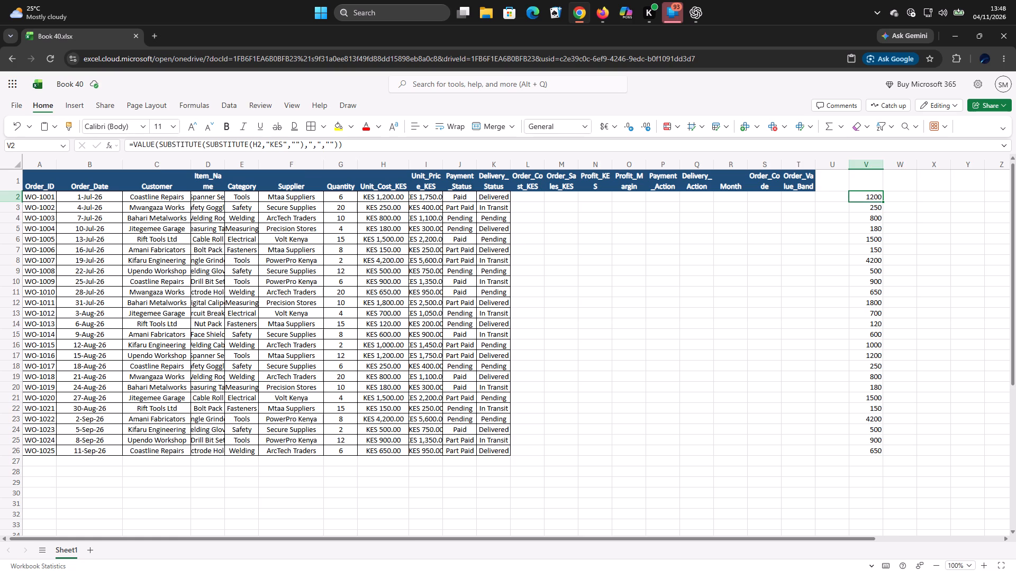
pyautogui.moveTo(882, 202); pyautogui.dragTo(893, 200)
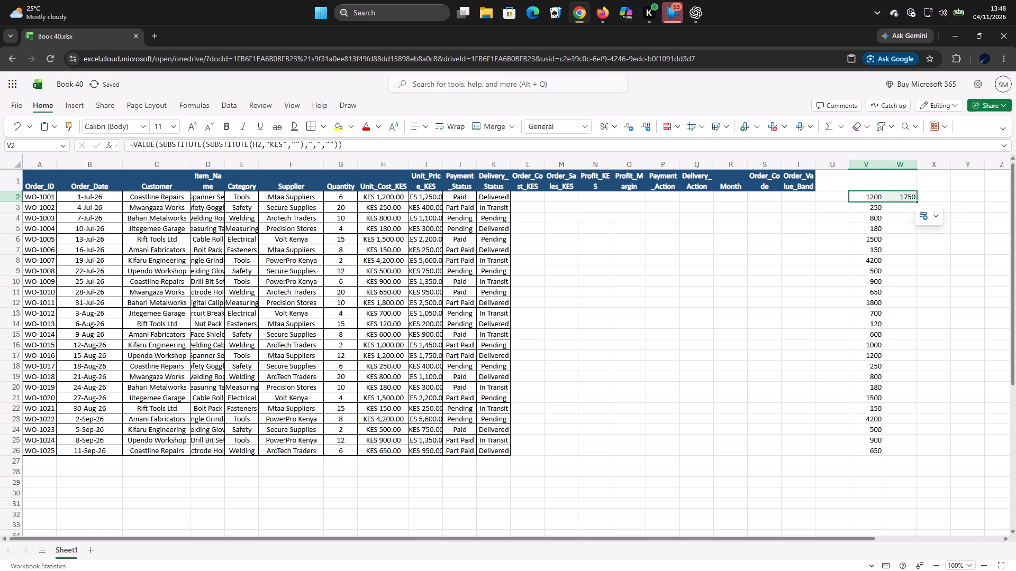
pyautogui.click(921, 198)
pyautogui.click(905, 198)
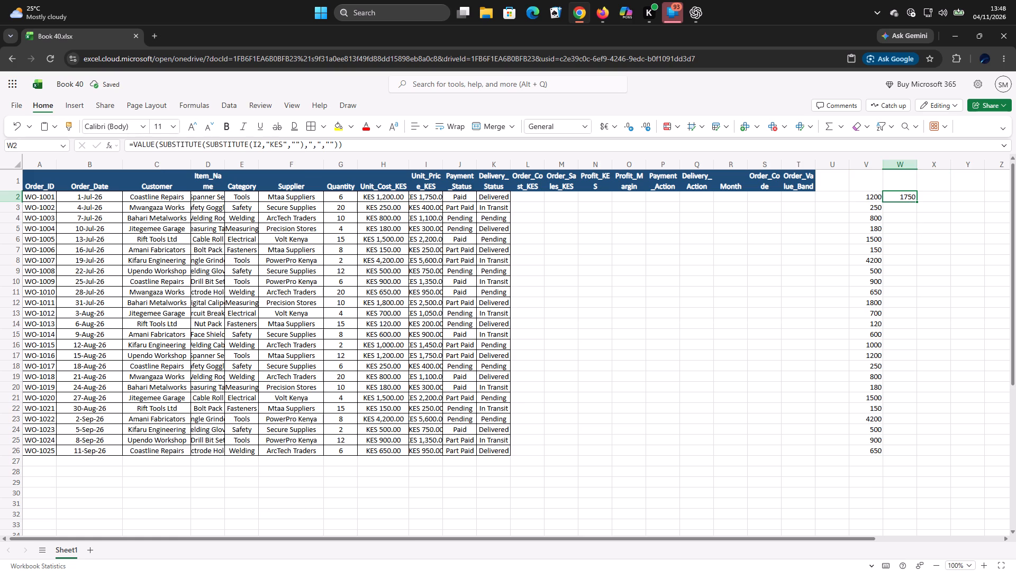
pyautogui.click(907, 199)
# Fill the W2 conversion formula down through W26 for all Unit_Price_KES amounts.
pyautogui.moveTo(916, 201); pyautogui.dragTo(910, 229)
pyautogui.moveTo(910, 229); pyautogui.dragTo(924, 445)
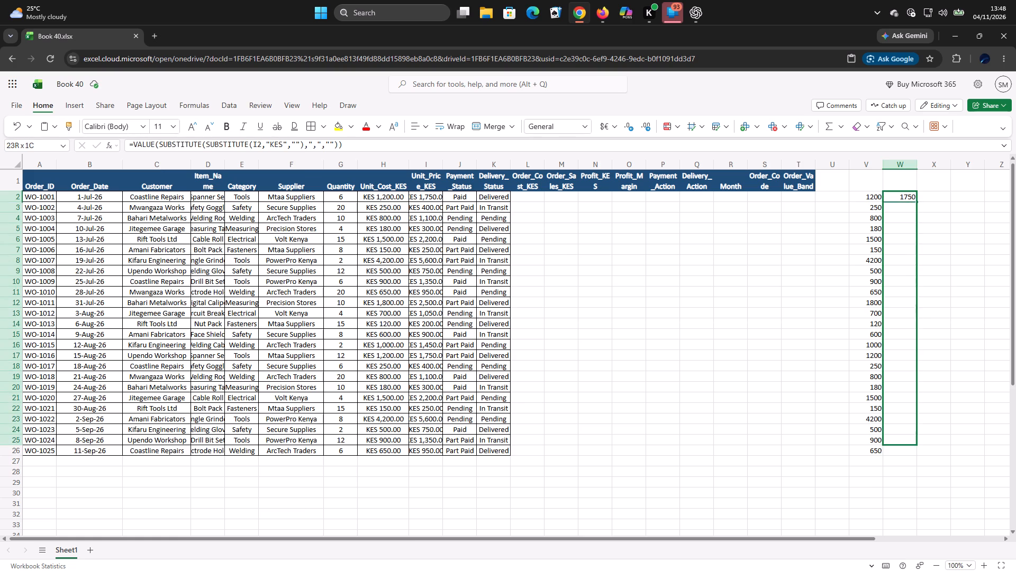
pyautogui.moveTo(924, 445); pyautogui.dragTo(924, 447)
pyautogui.click(792, 374)
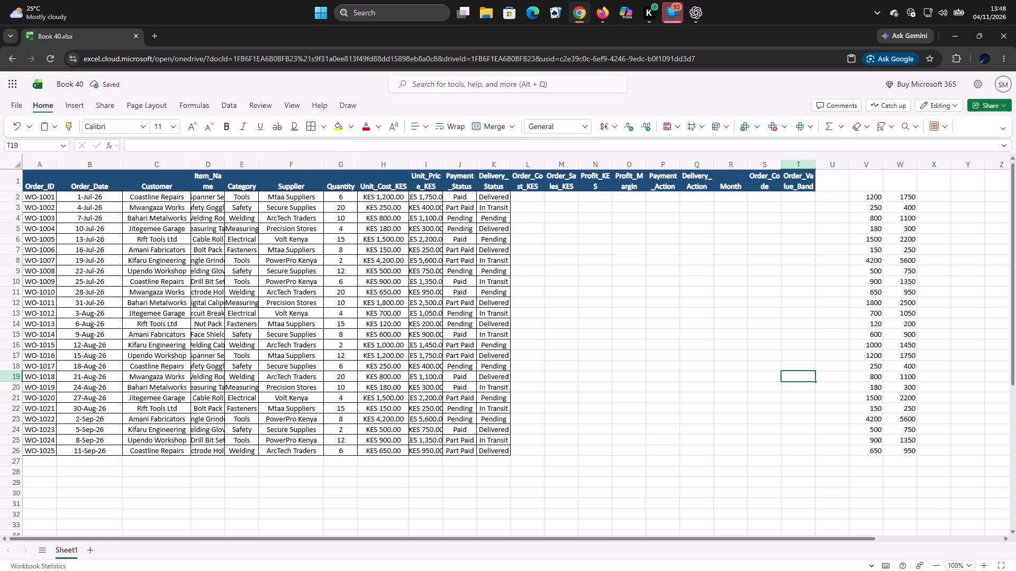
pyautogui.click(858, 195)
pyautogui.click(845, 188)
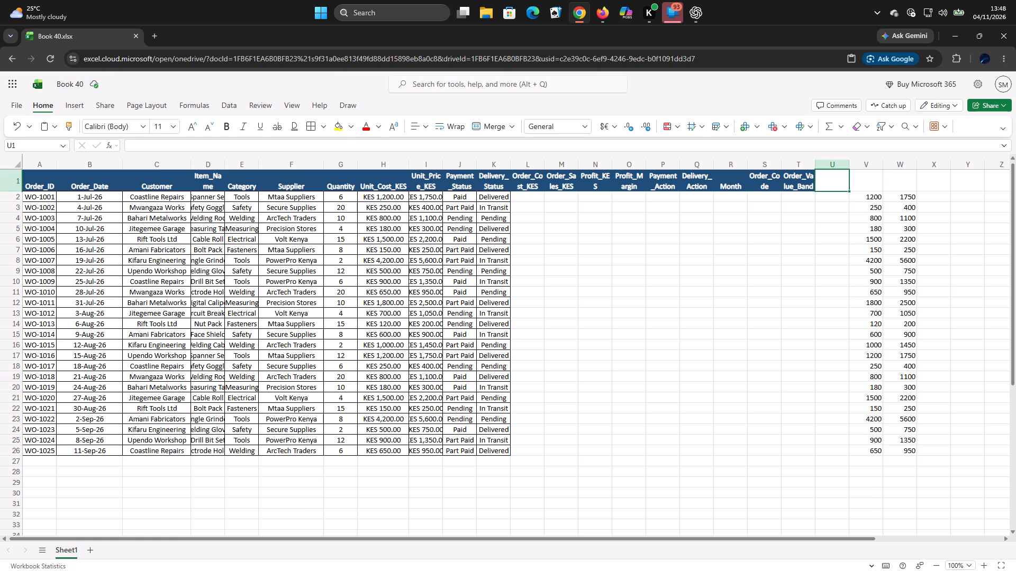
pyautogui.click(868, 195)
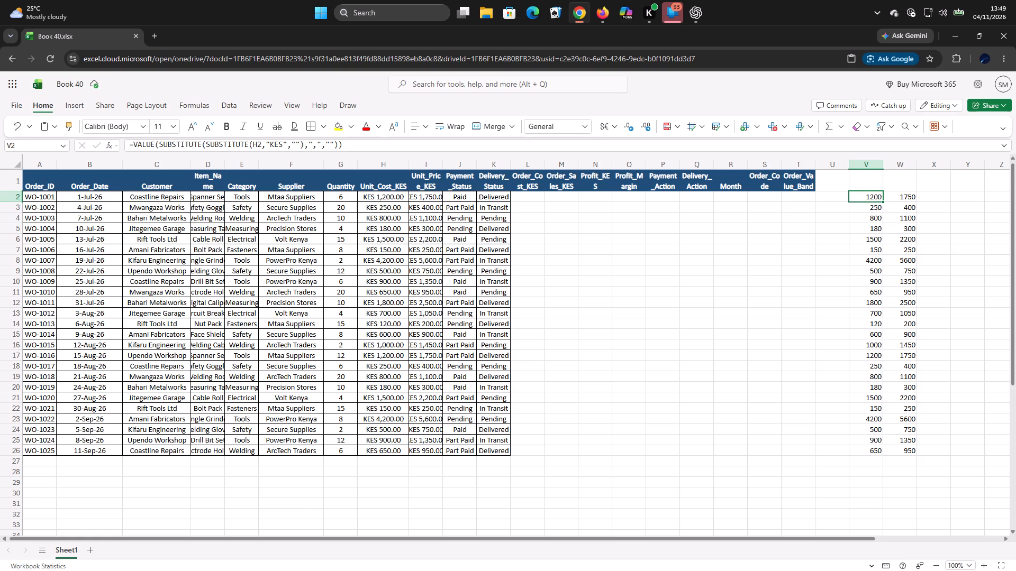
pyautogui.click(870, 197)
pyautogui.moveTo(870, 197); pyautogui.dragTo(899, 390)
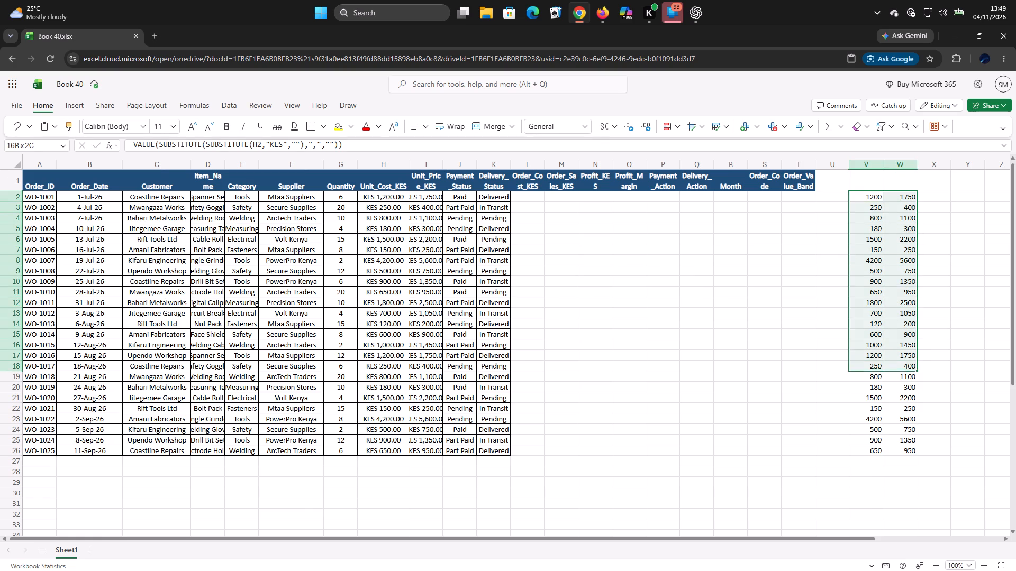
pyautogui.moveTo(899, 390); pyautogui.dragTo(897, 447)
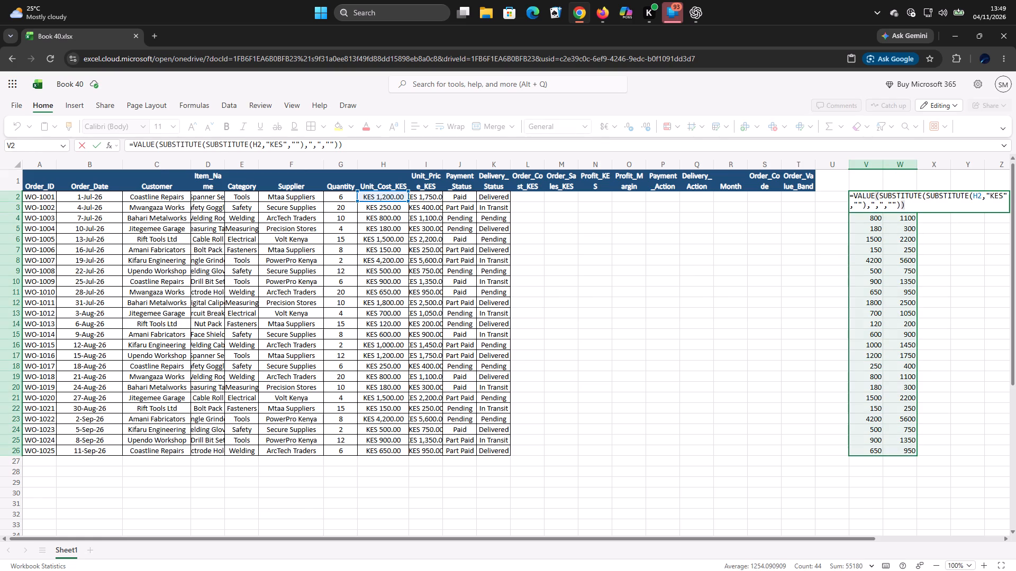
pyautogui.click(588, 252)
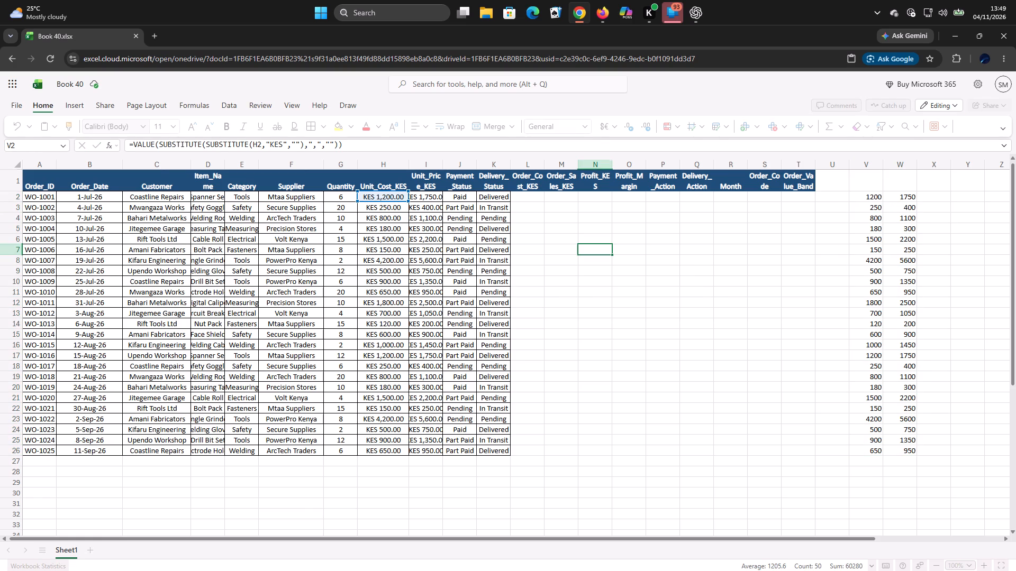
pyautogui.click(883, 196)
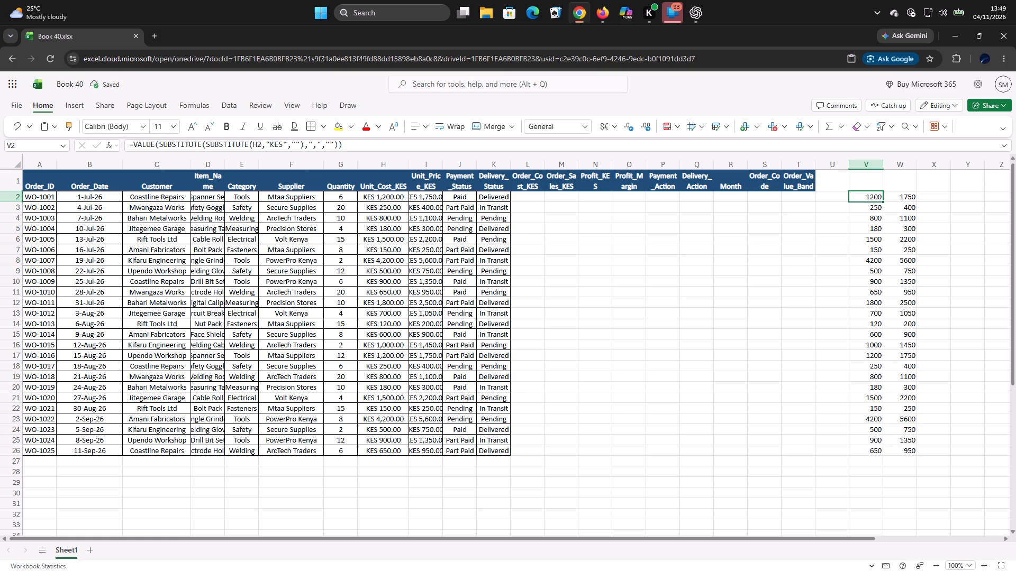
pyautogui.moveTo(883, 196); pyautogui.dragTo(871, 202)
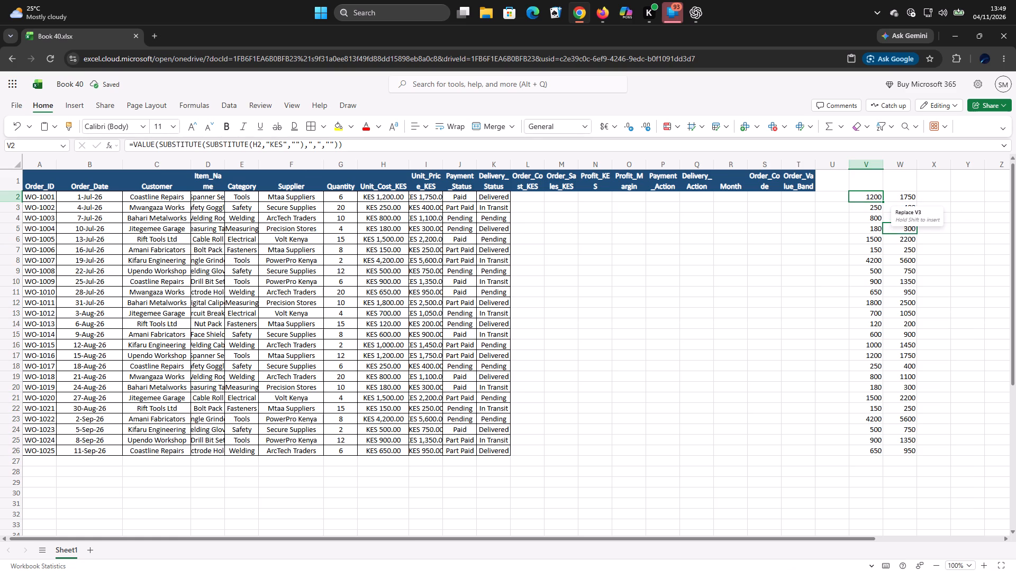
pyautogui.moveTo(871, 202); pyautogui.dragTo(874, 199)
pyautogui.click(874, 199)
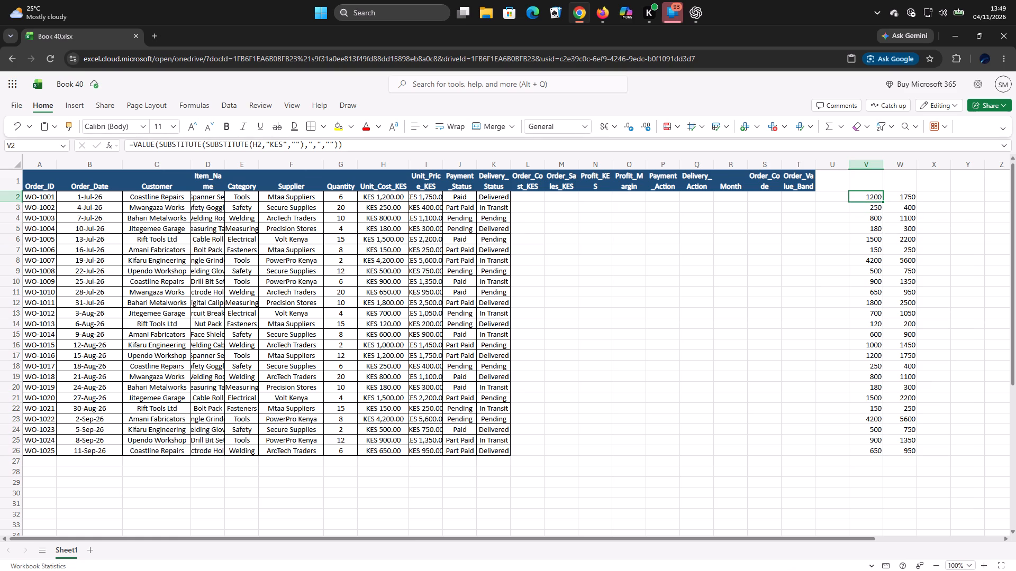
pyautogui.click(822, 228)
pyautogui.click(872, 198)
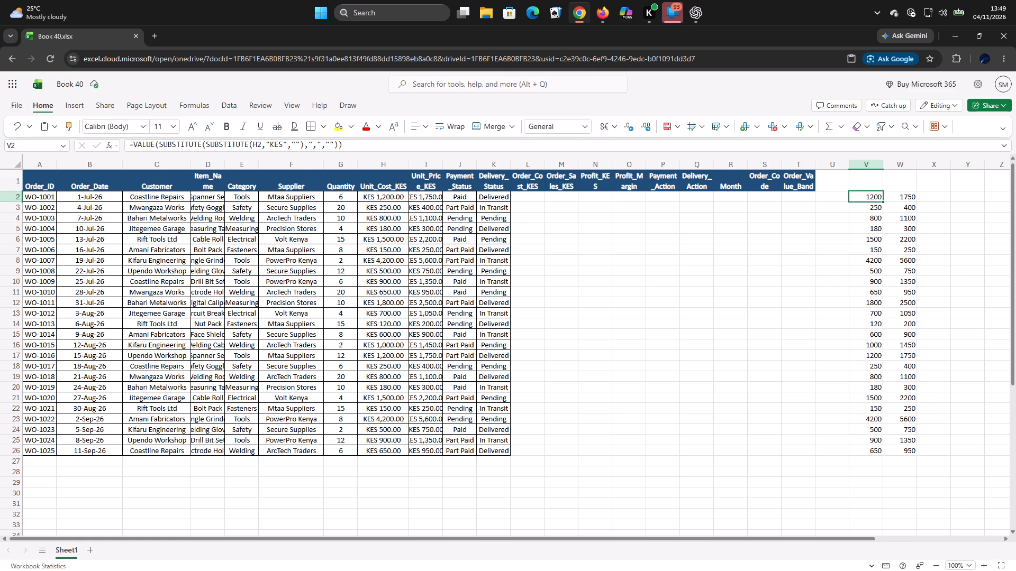
# Center-align the converted unit cost and unit price amounts horizontally across V1:W26.
pyautogui.click(867, 189)
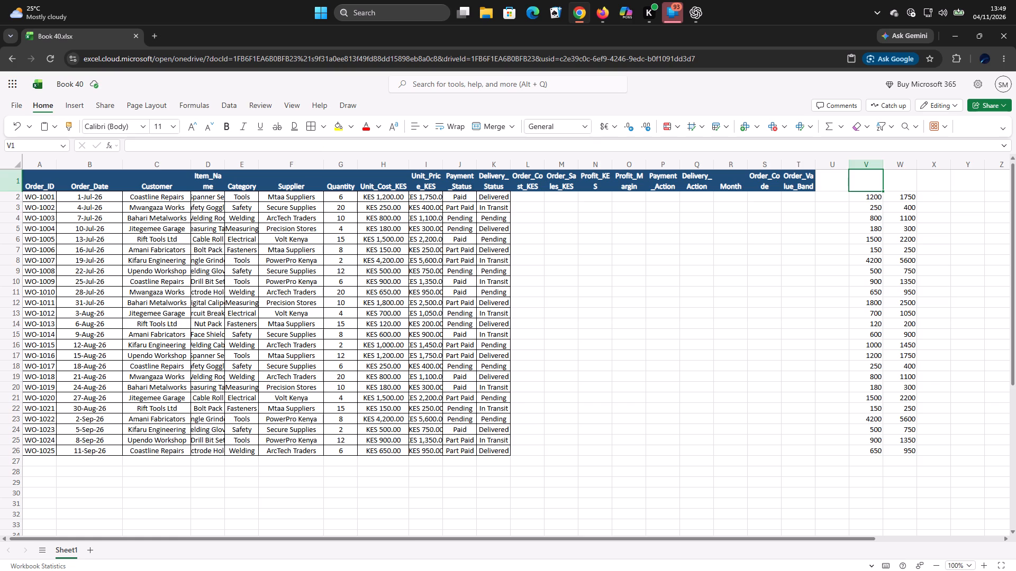
pyautogui.moveTo(867, 189); pyautogui.dragTo(899, 463)
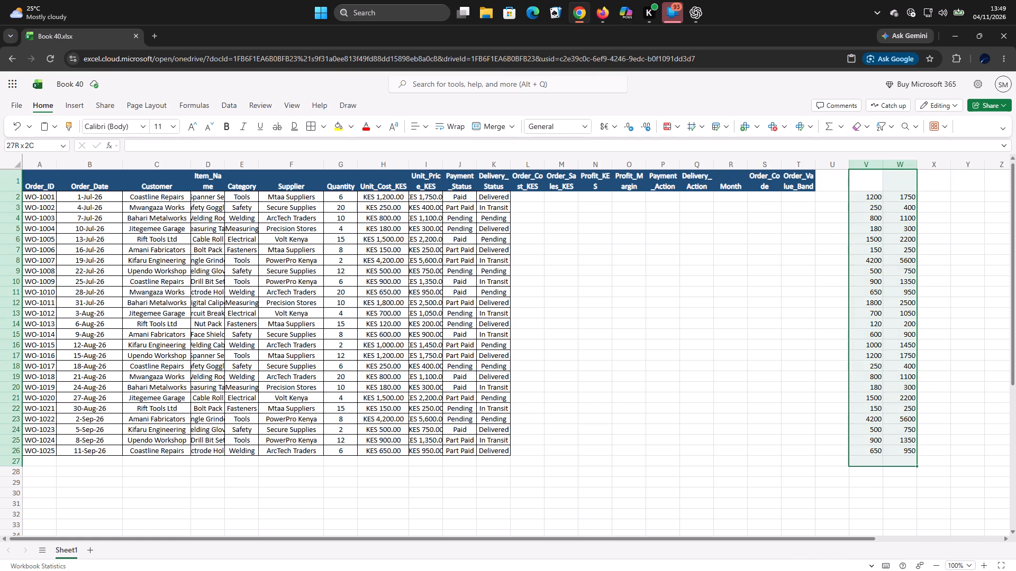
pyautogui.moveTo(899, 463); pyautogui.dragTo(903, 453)
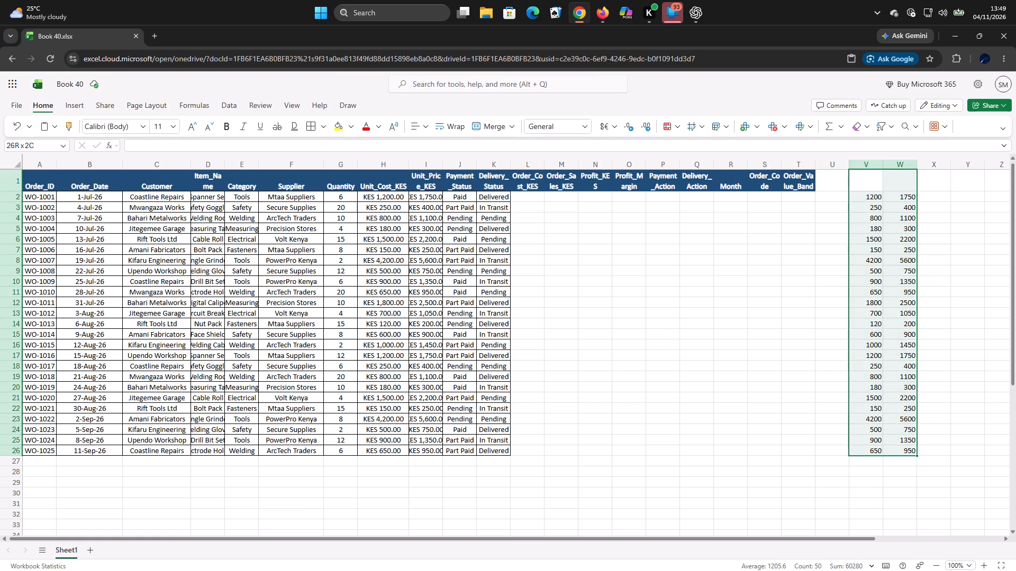
pyautogui.moveTo(903, 453); pyautogui.dragTo(903, 453)
pyautogui.click(426, 125)
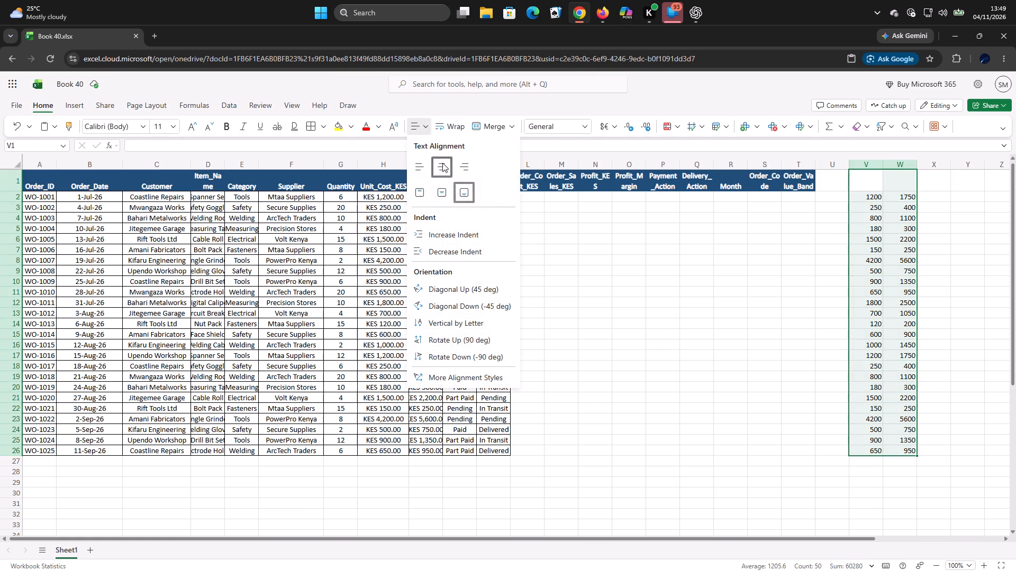
pyautogui.click(442, 163)
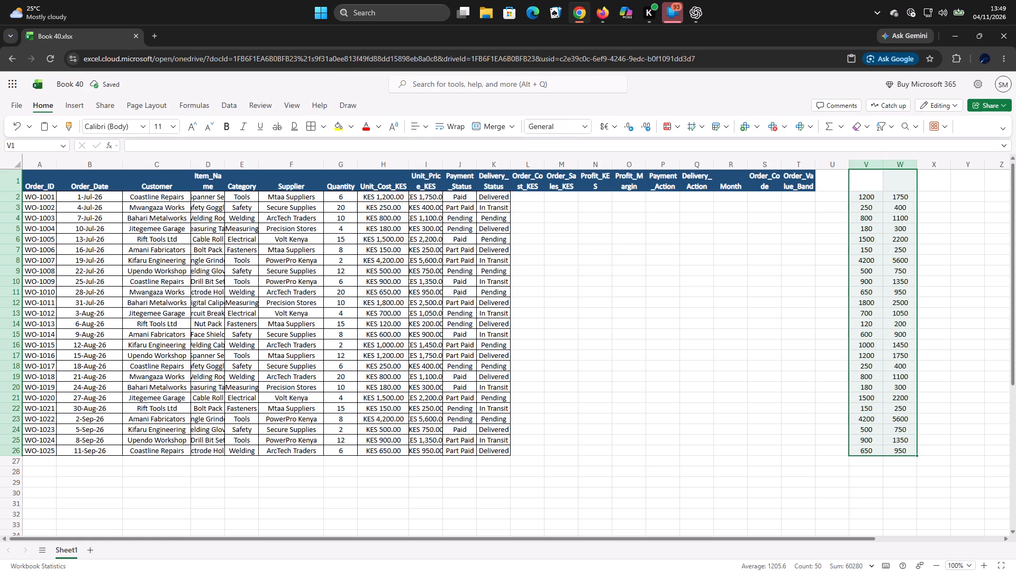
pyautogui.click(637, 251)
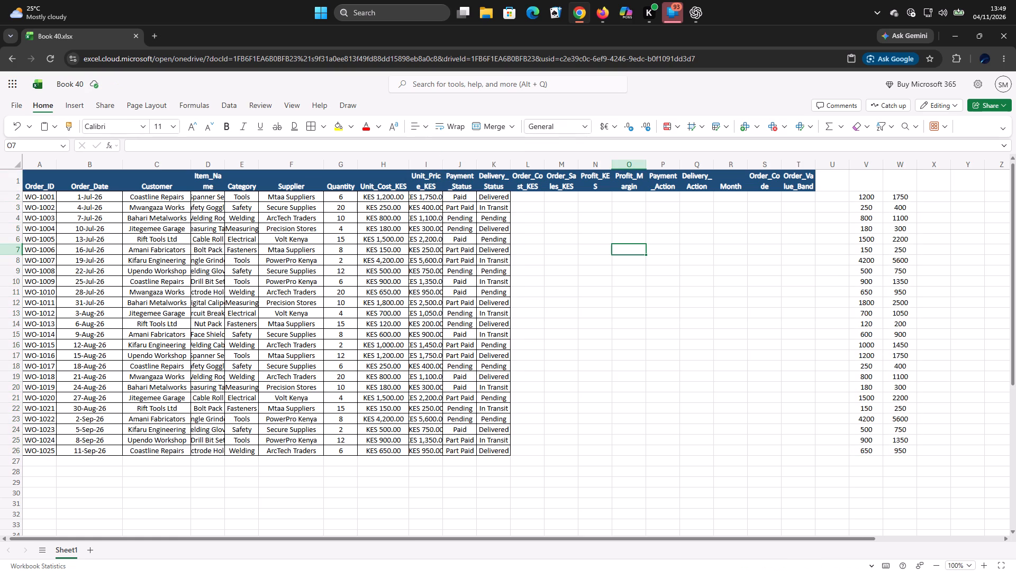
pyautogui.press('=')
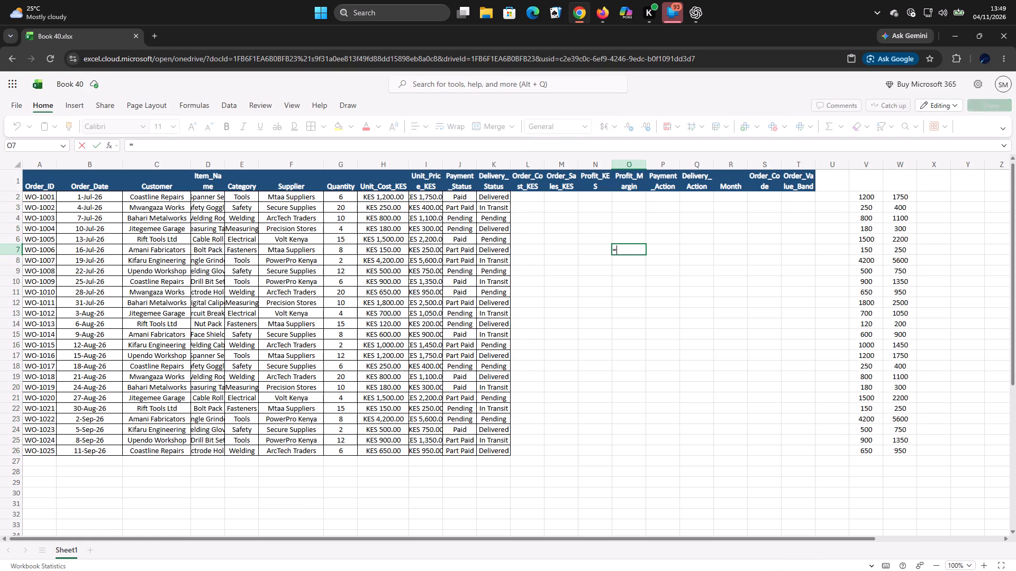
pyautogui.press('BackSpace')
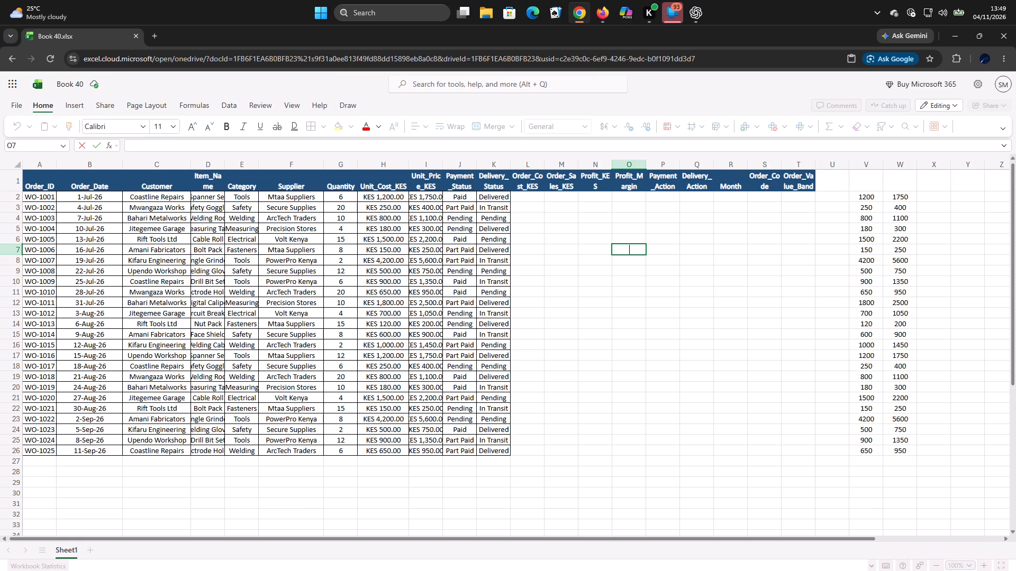
# Enter the Order_Cost_KES formula =V2*G2 in L2, multiplying the converted unit cost by the quantity.
pyautogui.click(517, 196)
pyautogui.press('=')
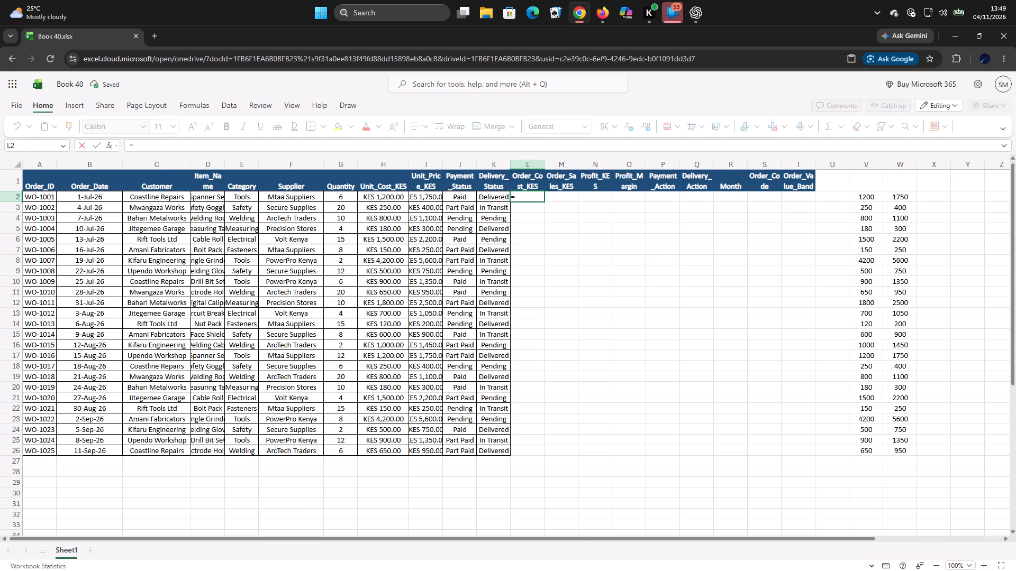
pyautogui.click(864, 201)
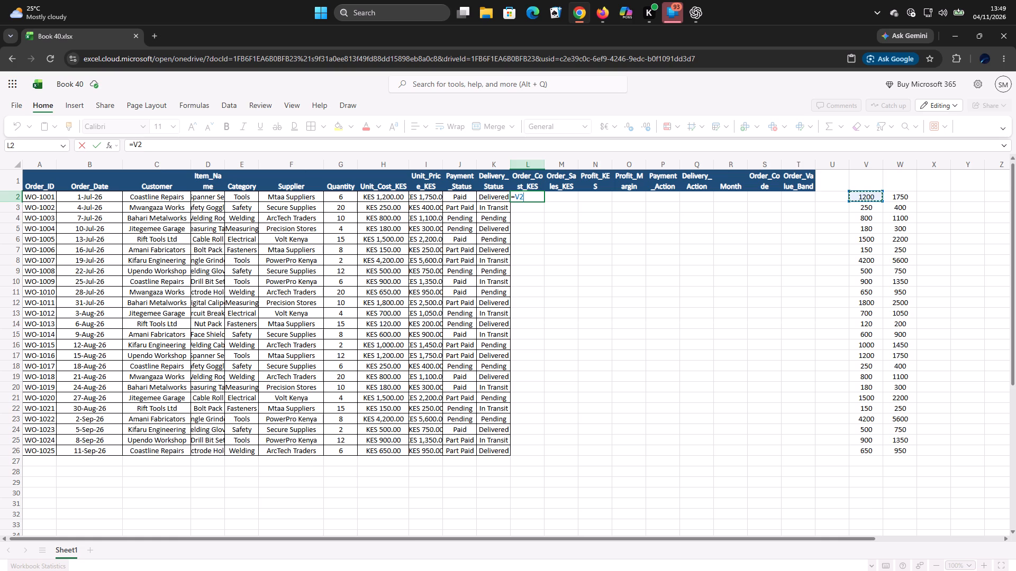
pyautogui.hotkey('shift', '*')
pyautogui.click(348, 197)
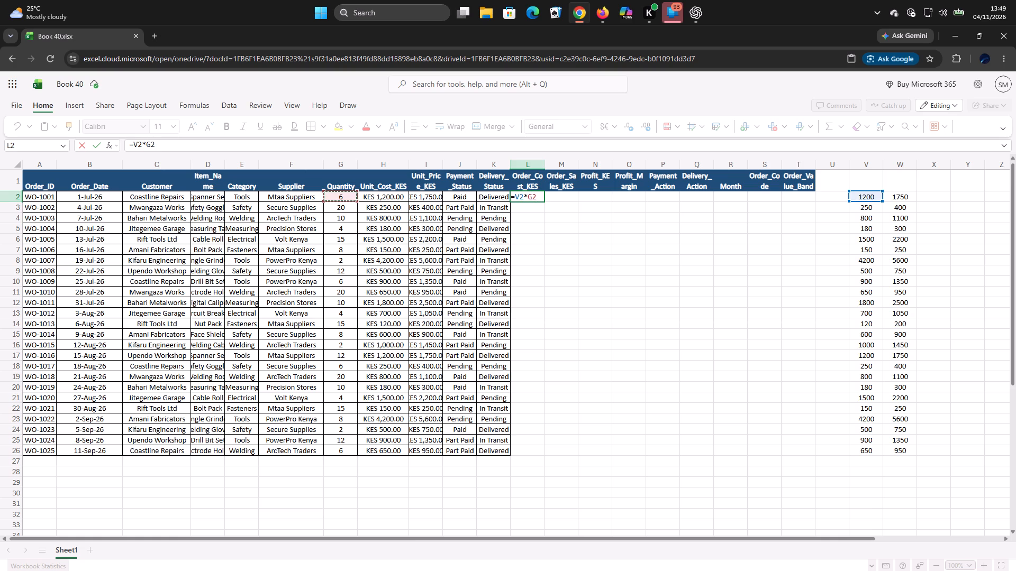
pyautogui.press('Return')
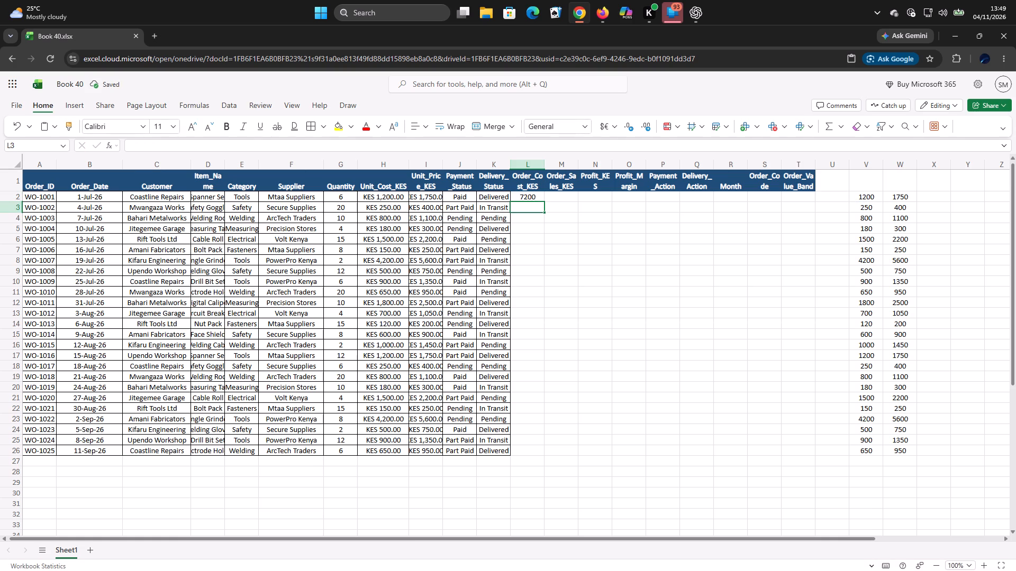
# Fill the L2 order cost formula down through L26 for all orders.
pyautogui.click(533, 198)
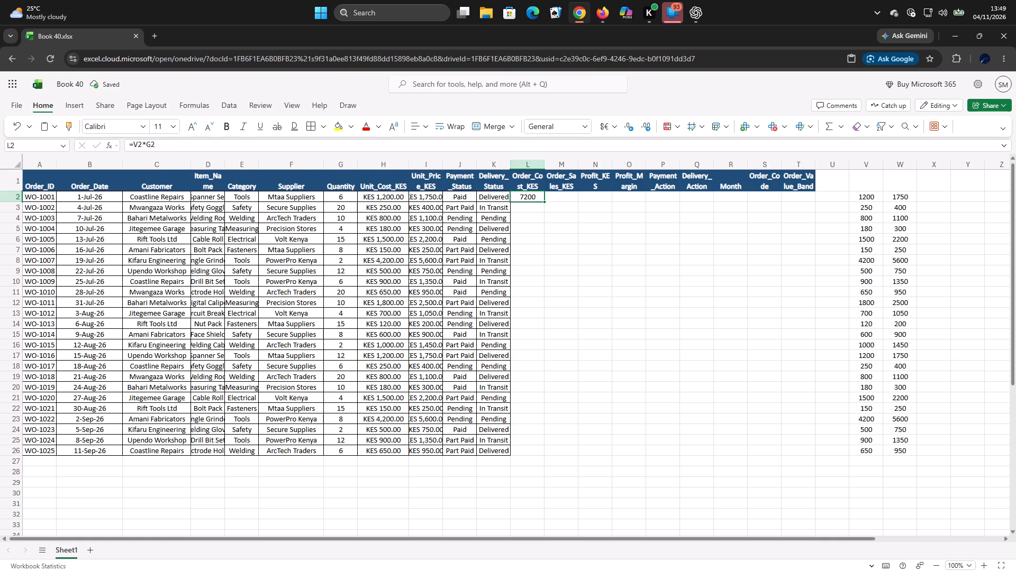
pyautogui.moveTo(544, 203); pyautogui.dragTo(540, 244)
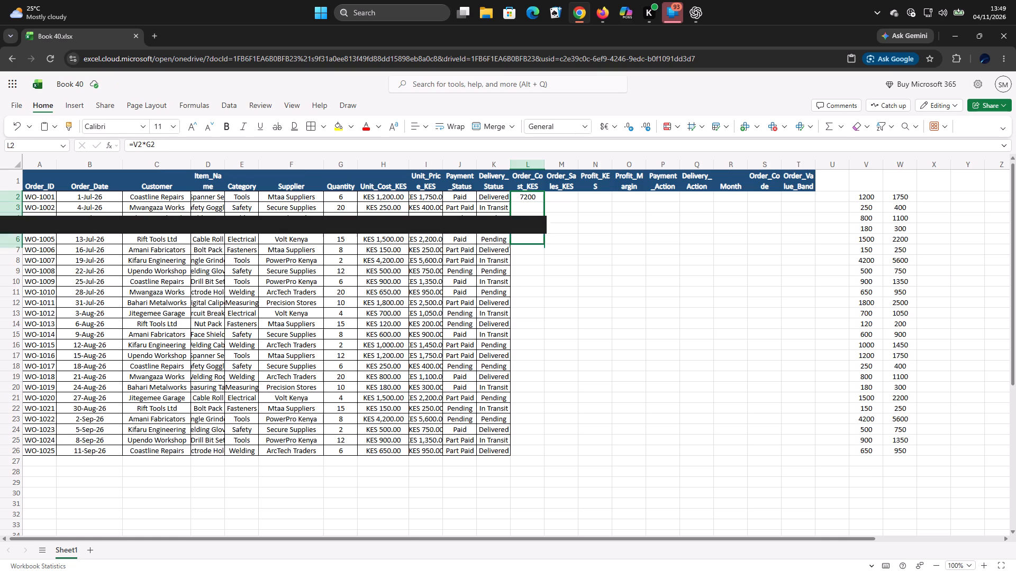
pyautogui.moveTo(540, 244); pyautogui.dragTo(528, 447)
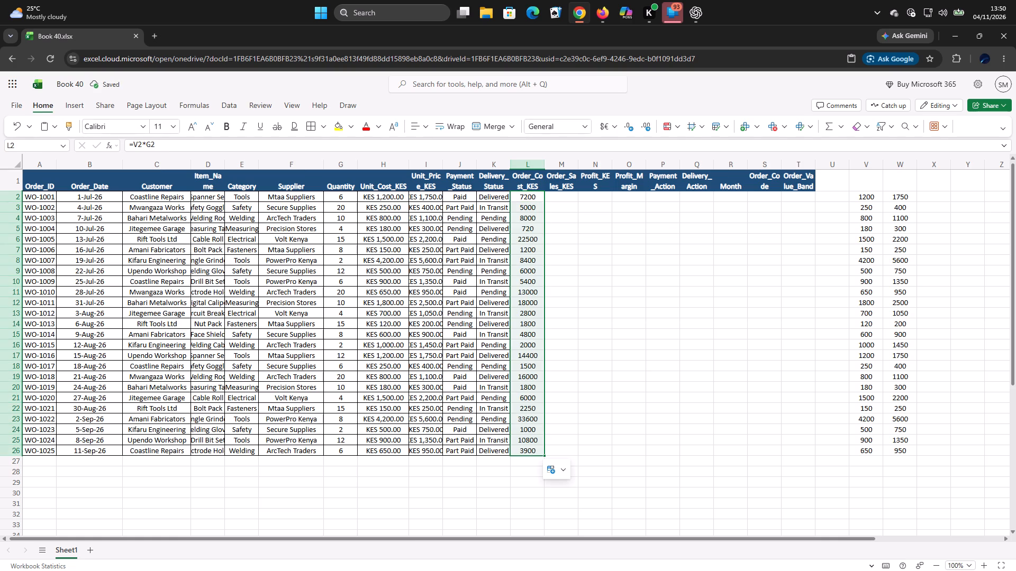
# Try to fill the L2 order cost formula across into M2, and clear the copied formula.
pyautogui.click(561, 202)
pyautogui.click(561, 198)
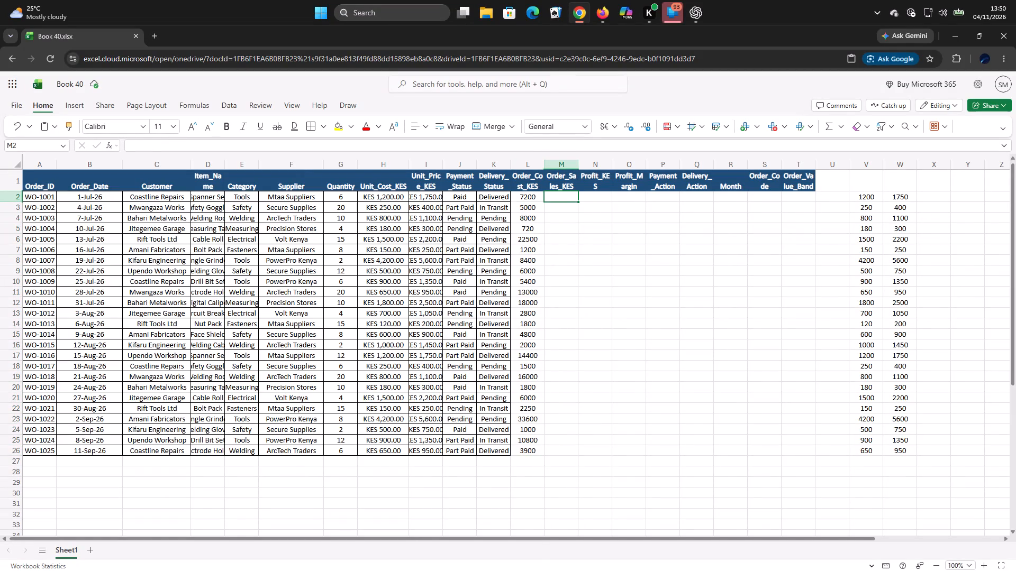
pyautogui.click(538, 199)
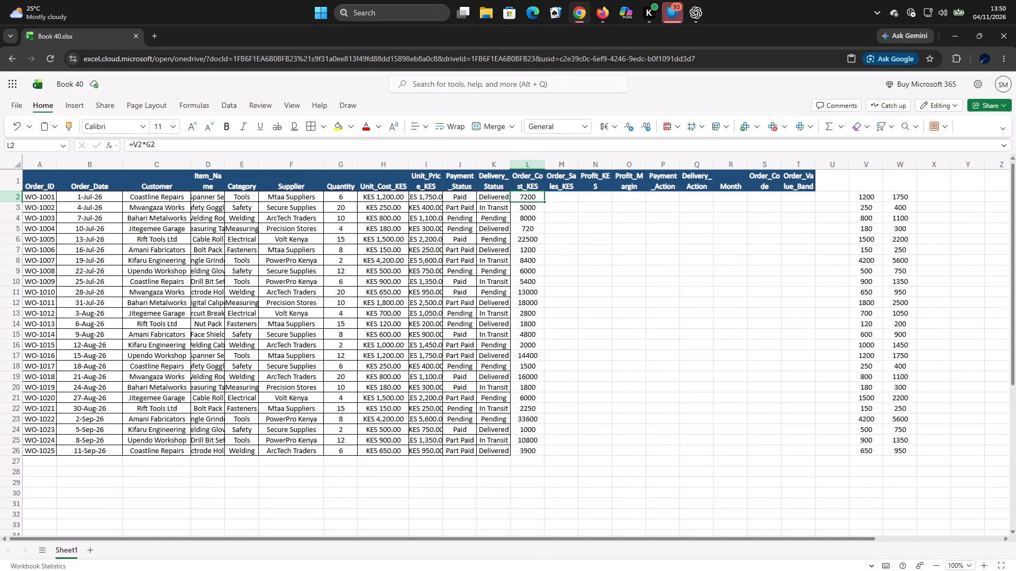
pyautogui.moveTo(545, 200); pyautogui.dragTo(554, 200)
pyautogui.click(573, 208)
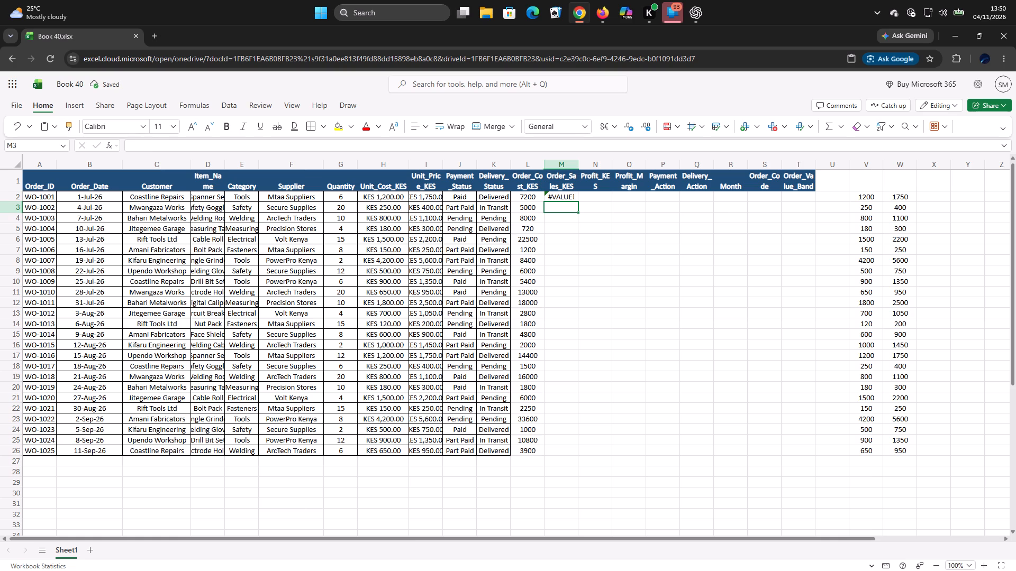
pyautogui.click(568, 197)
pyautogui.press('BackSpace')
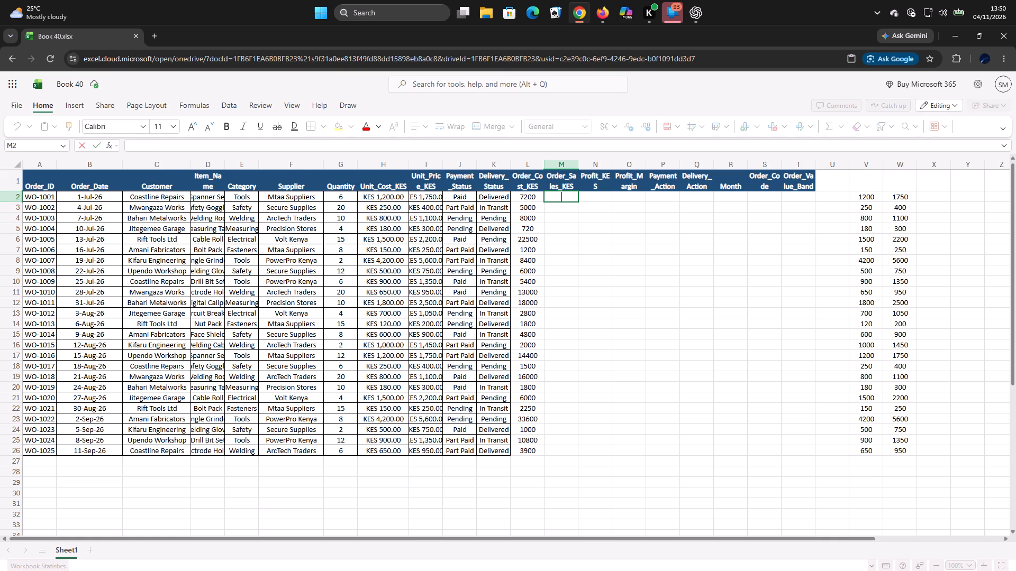
# Enter the Order_Sales_KES formula =W2*G2 in M2, multiplying the converted unit price by the quantity.
pyautogui.press('=')
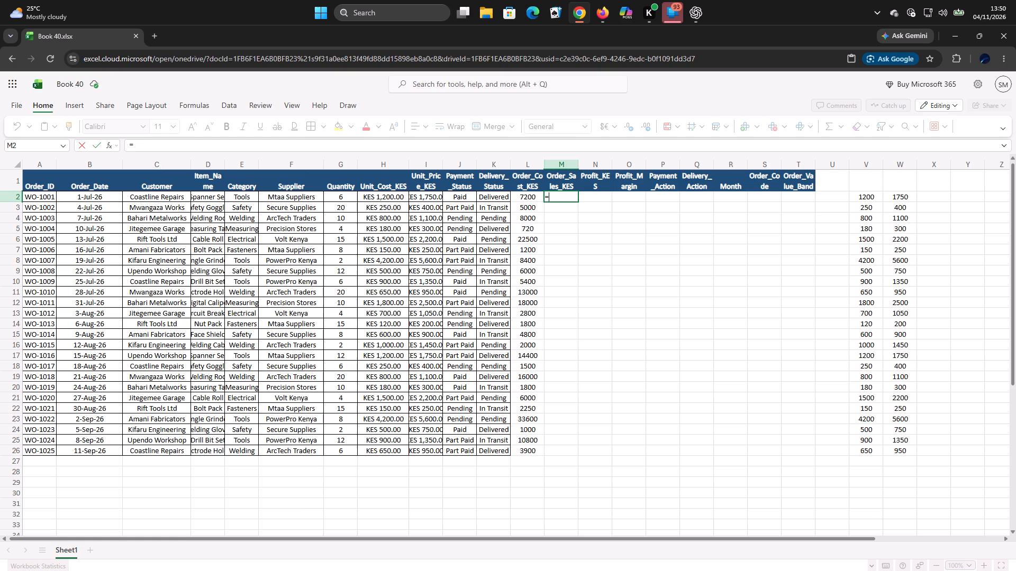
pyautogui.click(896, 198)
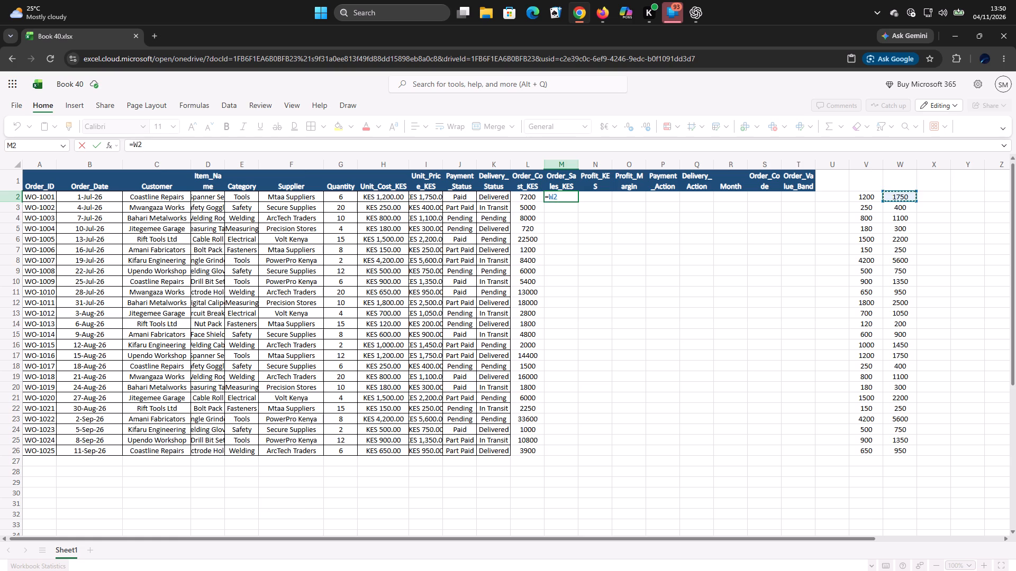
pyautogui.hotkey('shift', '*')
pyautogui.click(340, 200)
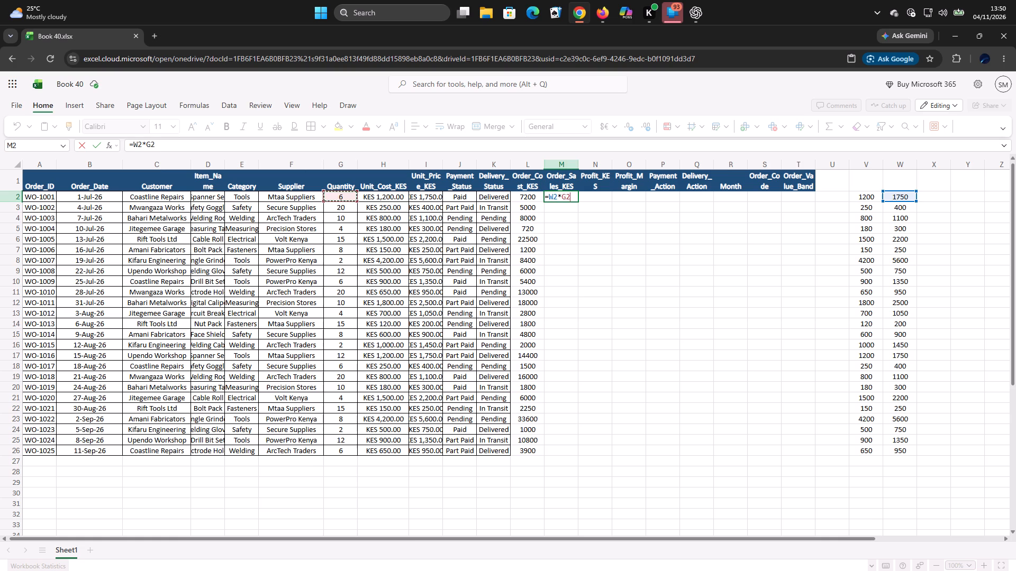
pyautogui.press('Return')
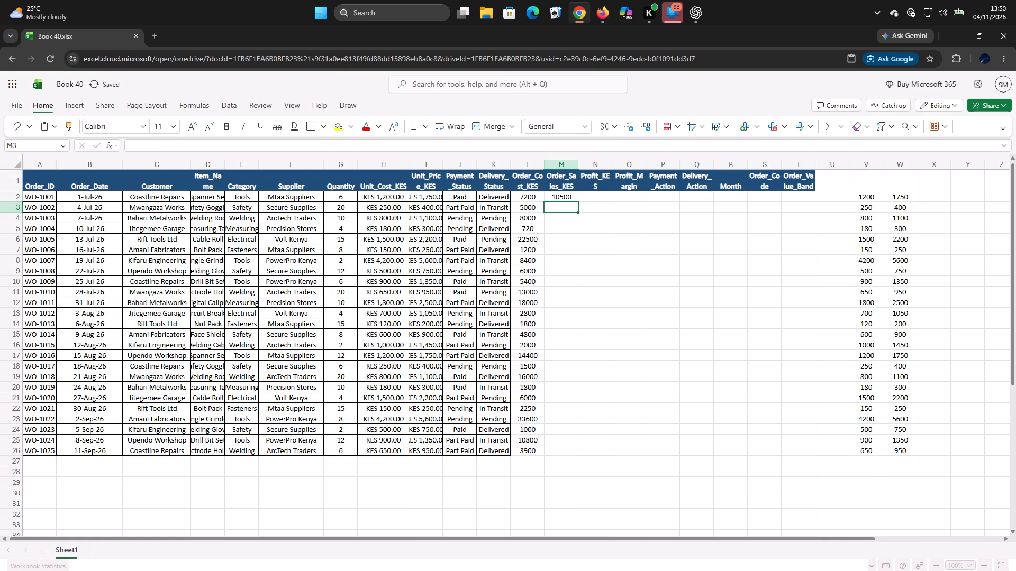
# Fill the M2 order sales formula down through M26 for all orders.
pyautogui.click(559, 190)
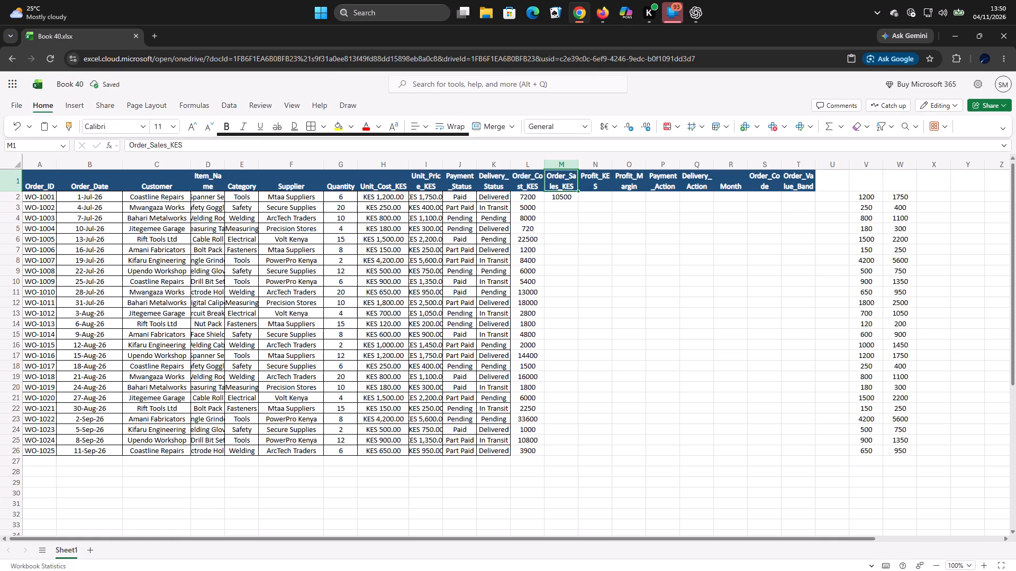
pyautogui.click(566, 201)
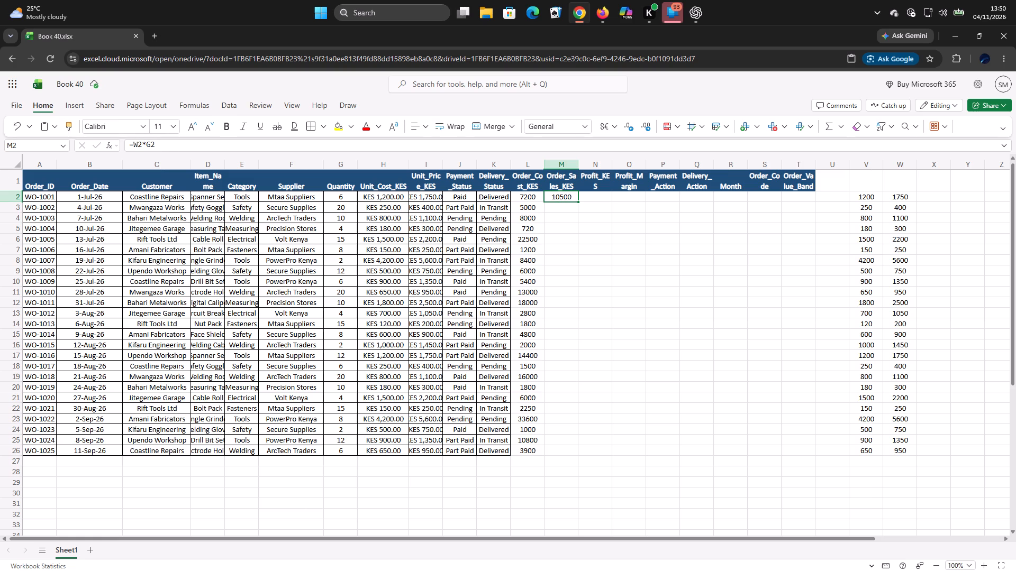
pyautogui.moveTo(578, 203); pyautogui.dragTo(564, 449)
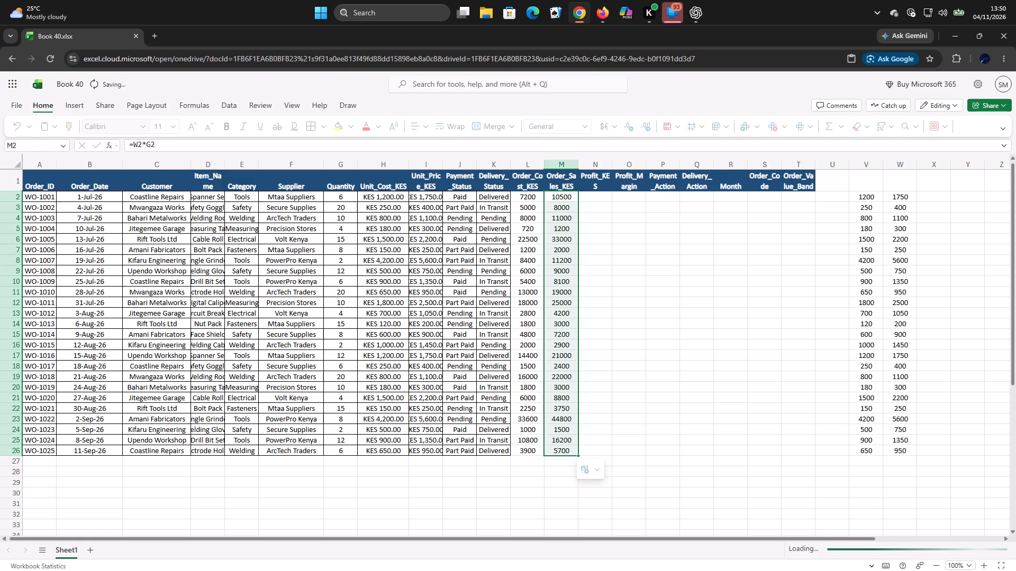
# Select N2, the first cell of the Profit_KES column.
pyautogui.click(606, 213)
pyautogui.click(598, 194)
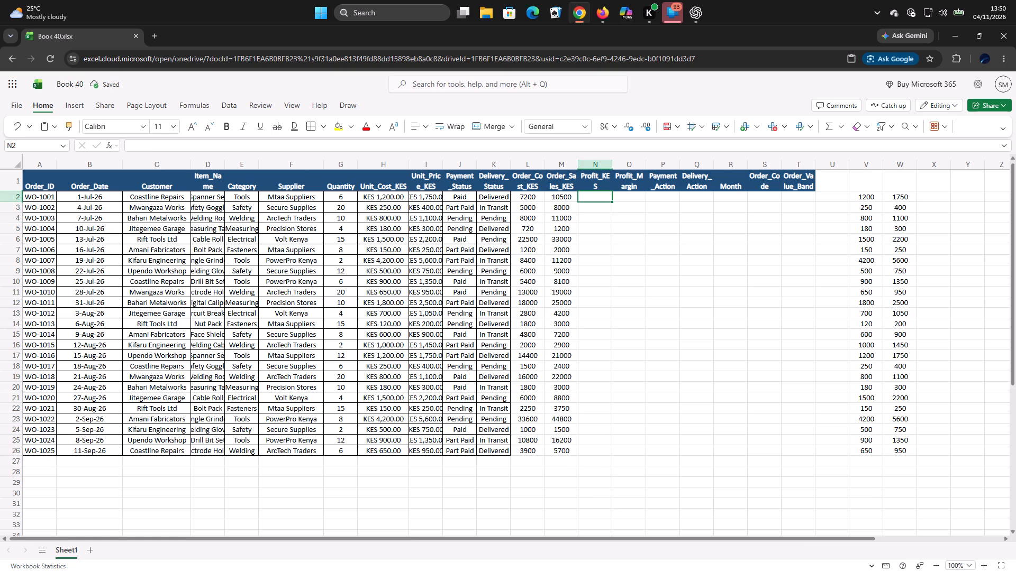
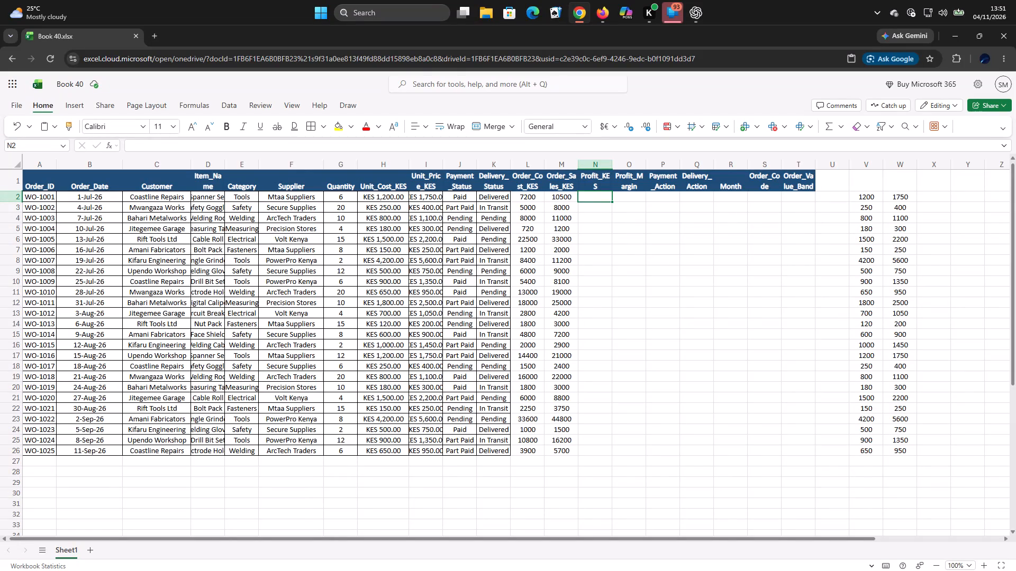
# Enter the Profit_KES formula =M2-L2 in N2, subtracting the order cost from the order sales.
pyautogui.press('=')
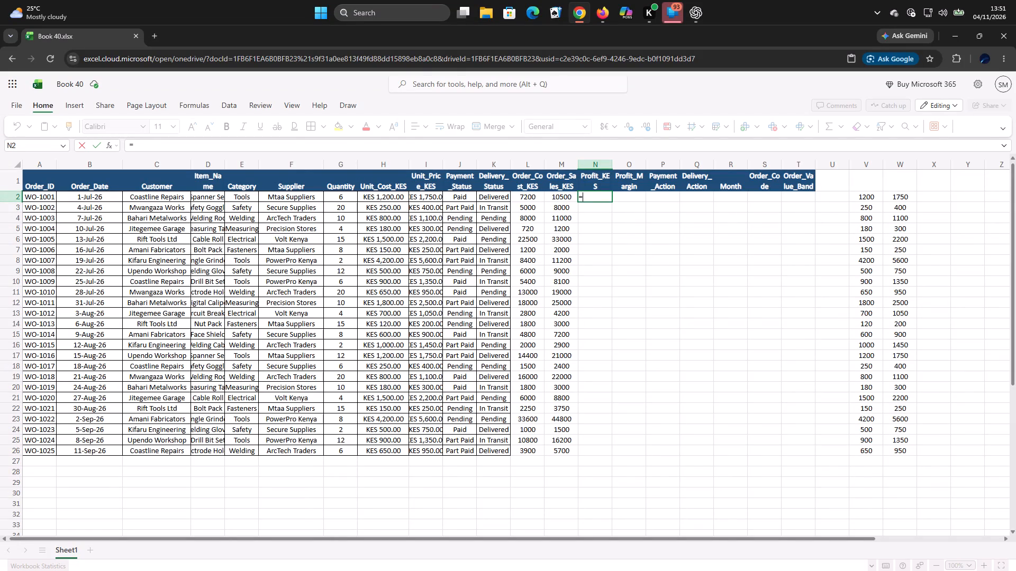
pyautogui.click(554, 197)
pyautogui.press('-')
pyautogui.click(526, 195)
pyautogui.press('Return')
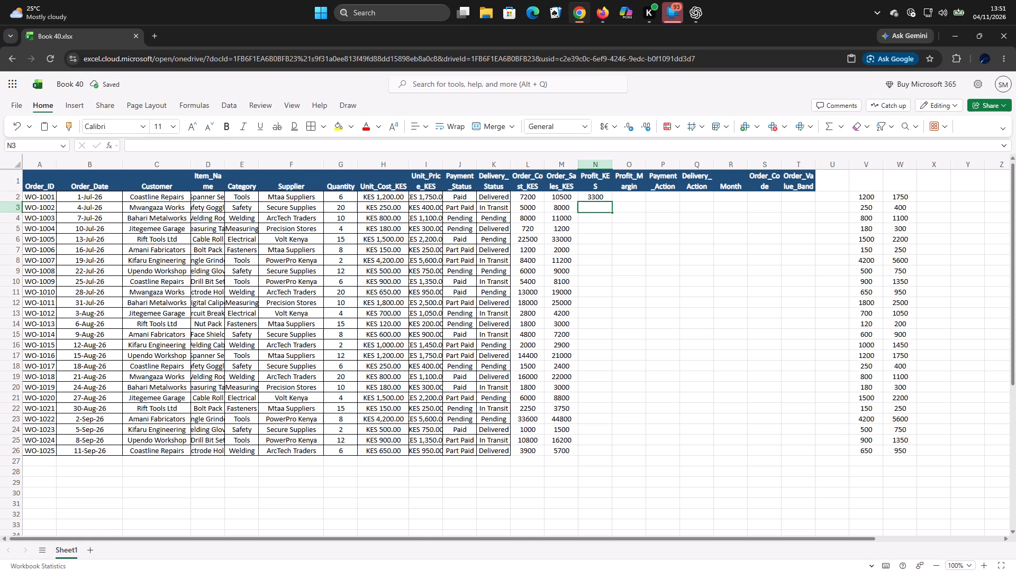
# Fill the N2 profit formula down through N26 for all orders.
pyautogui.click(593, 195)
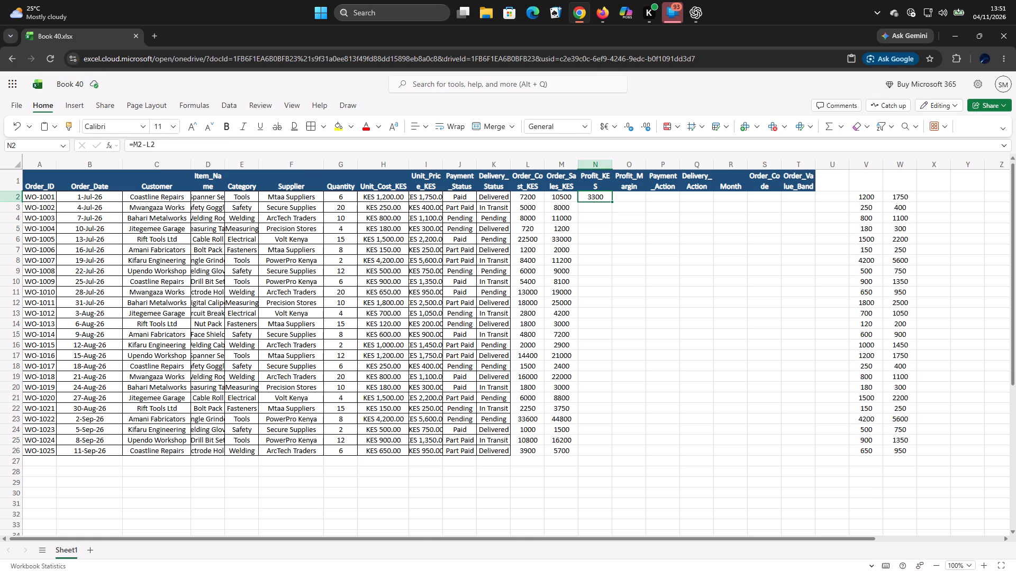
pyautogui.moveTo(611, 201); pyautogui.dragTo(592, 438)
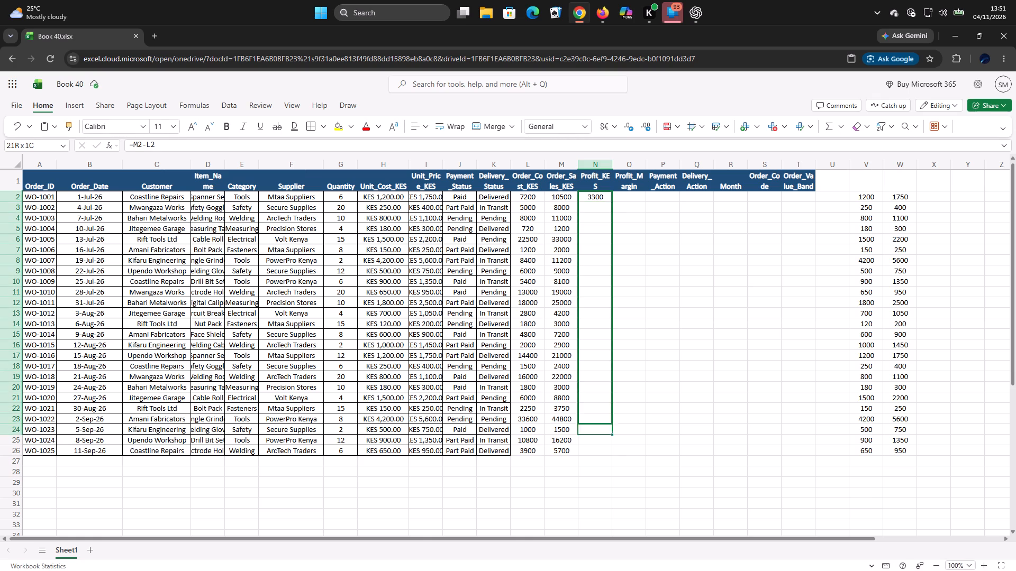
pyautogui.moveTo(592, 438); pyautogui.dragTo(592, 449)
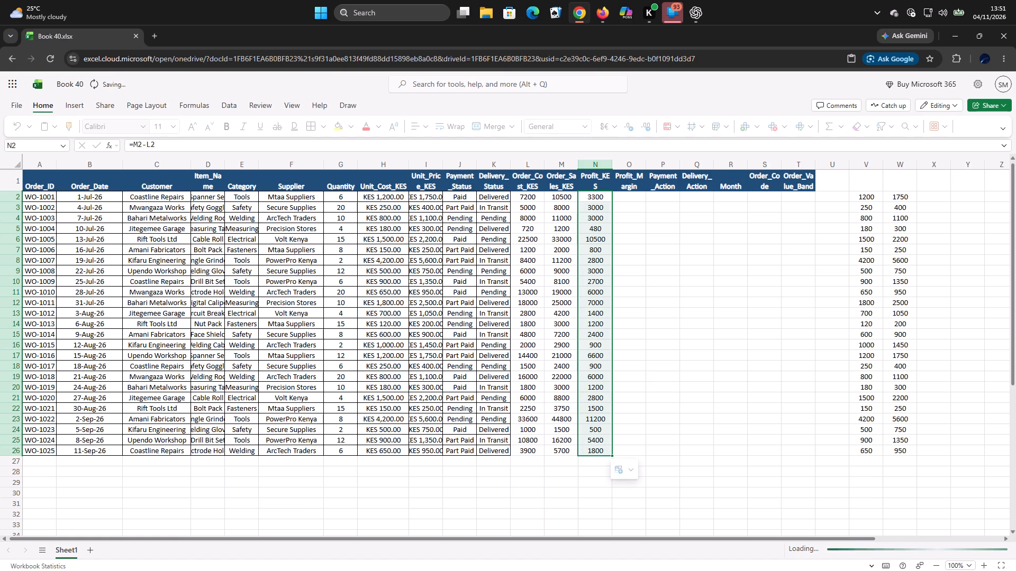
# Enter the Profit_Margin formula =IFERROR(N2/M2,0) in O2, dividing profit by order sales with 0 as the error fallback.
pyautogui.click(632, 202)
pyautogui.click(632, 195)
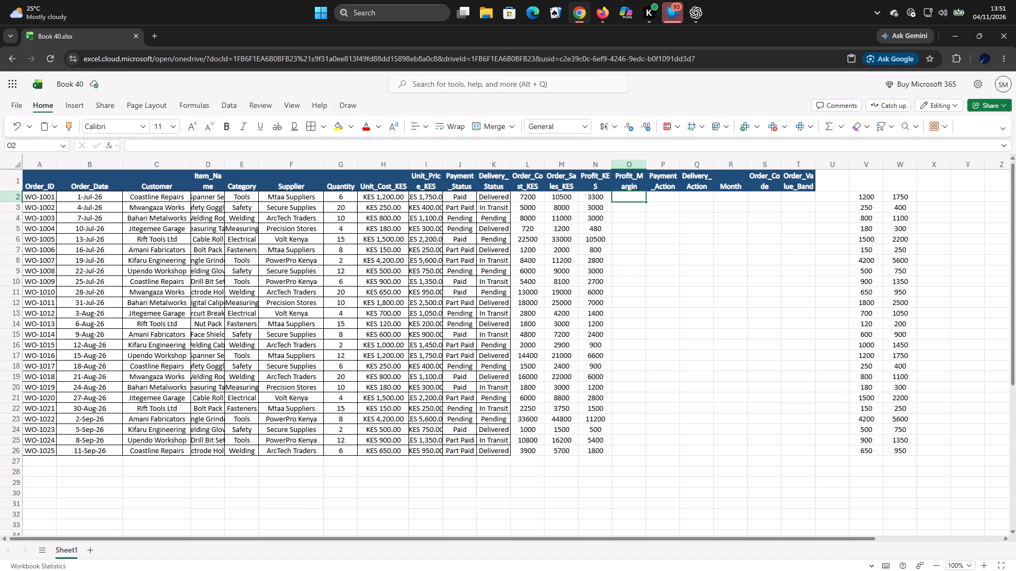
pyautogui.press('=')
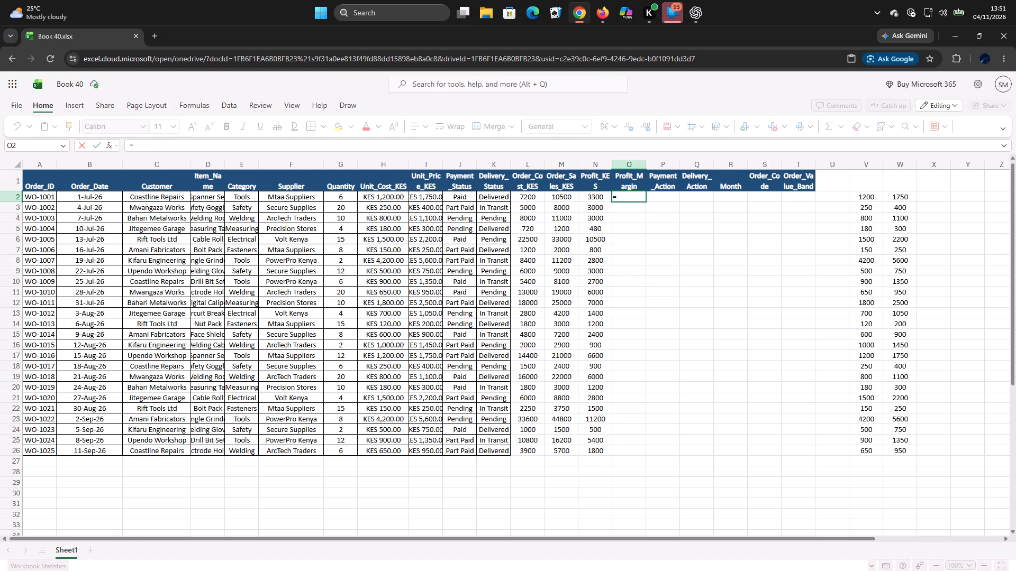
pyautogui.write('if')
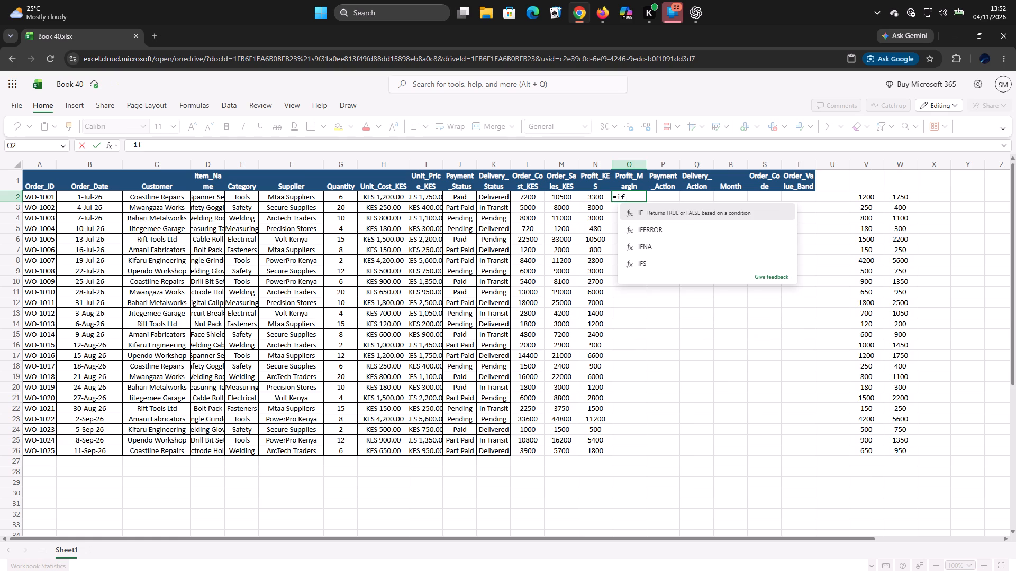
pyautogui.click(679, 225)
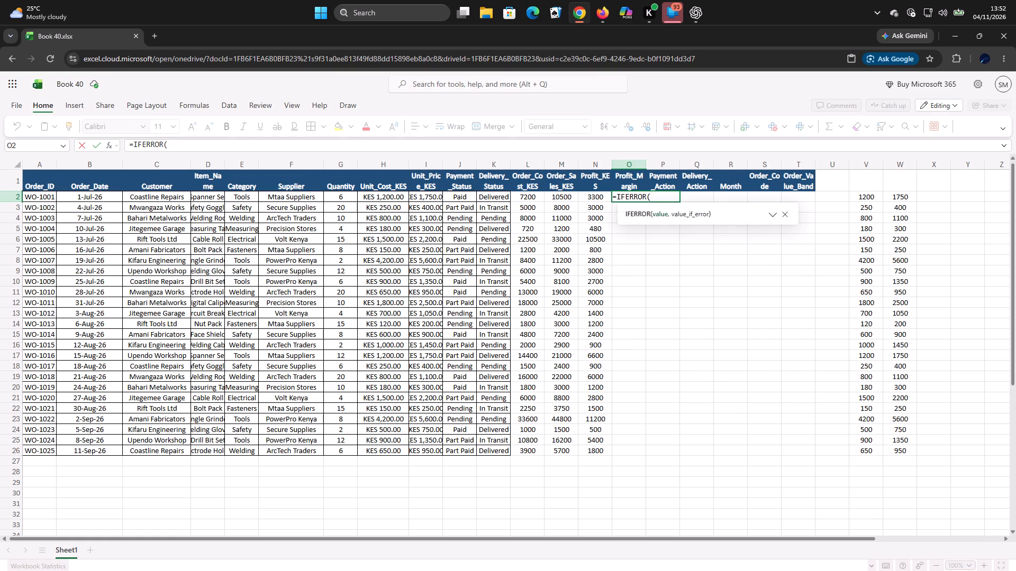
pyautogui.click(592, 199)
pyautogui.press('.')
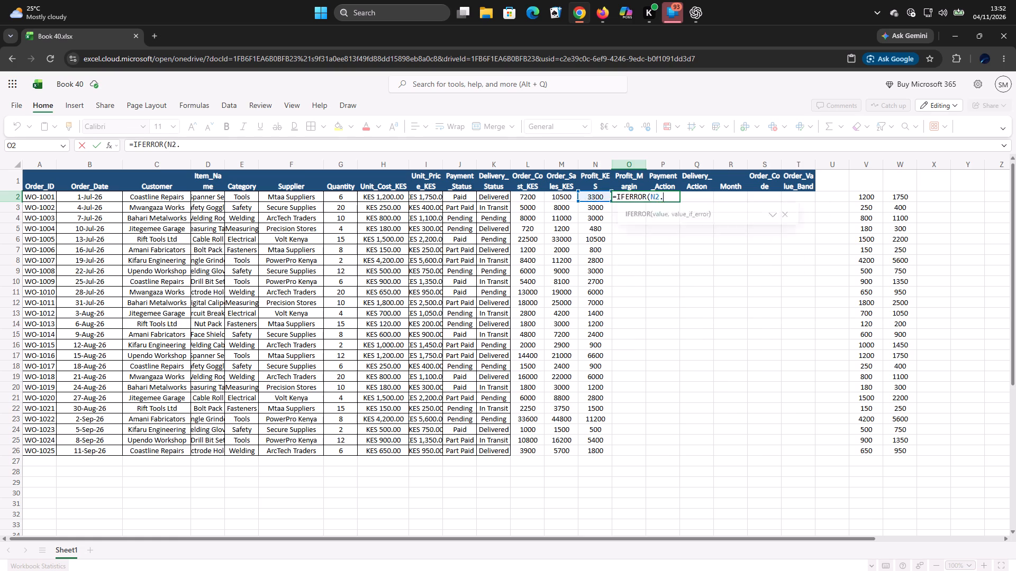
pyautogui.press('BackSpace')
pyautogui.press('/')
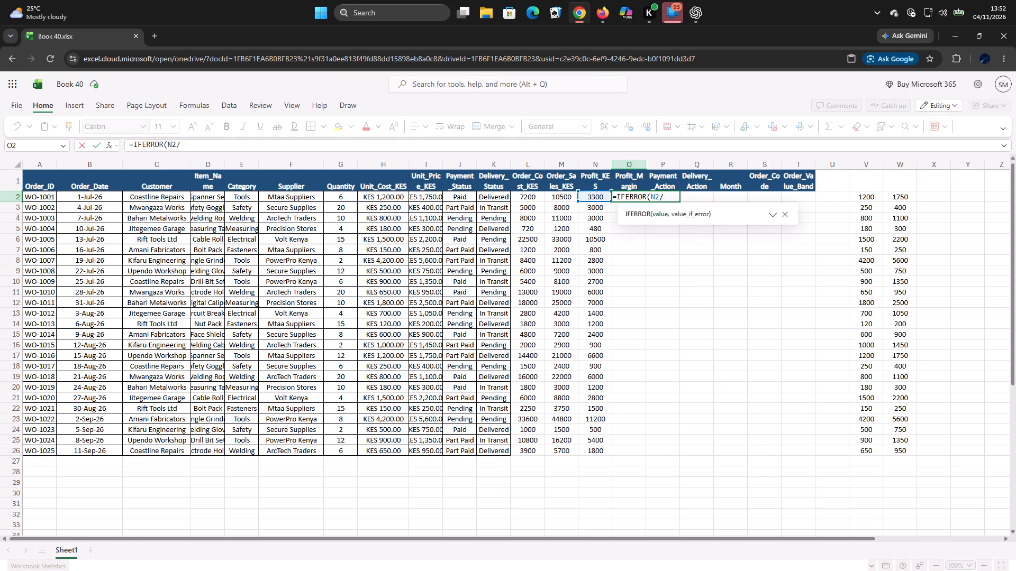
pyautogui.click(556, 199)
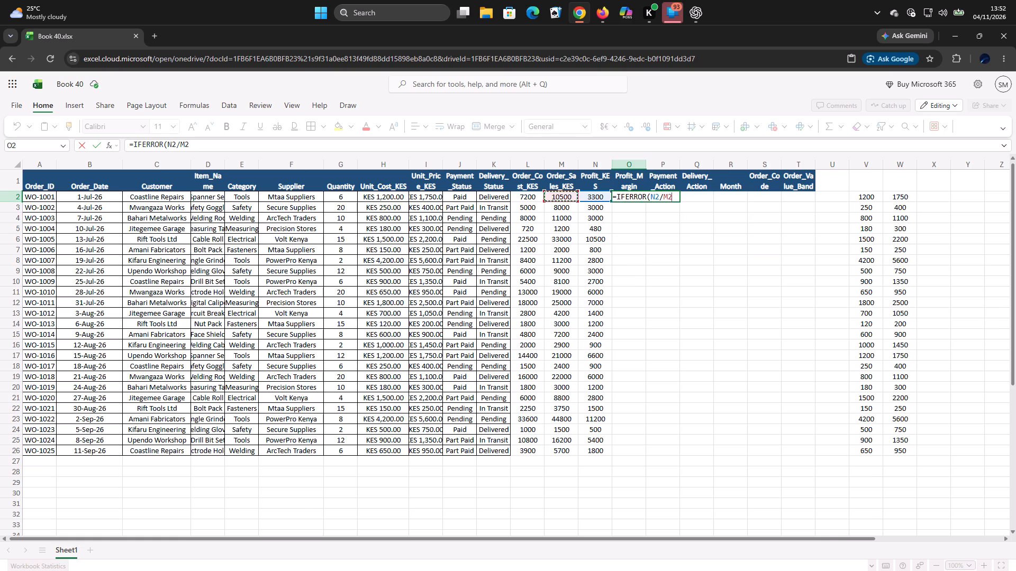
pyautogui.press(',')
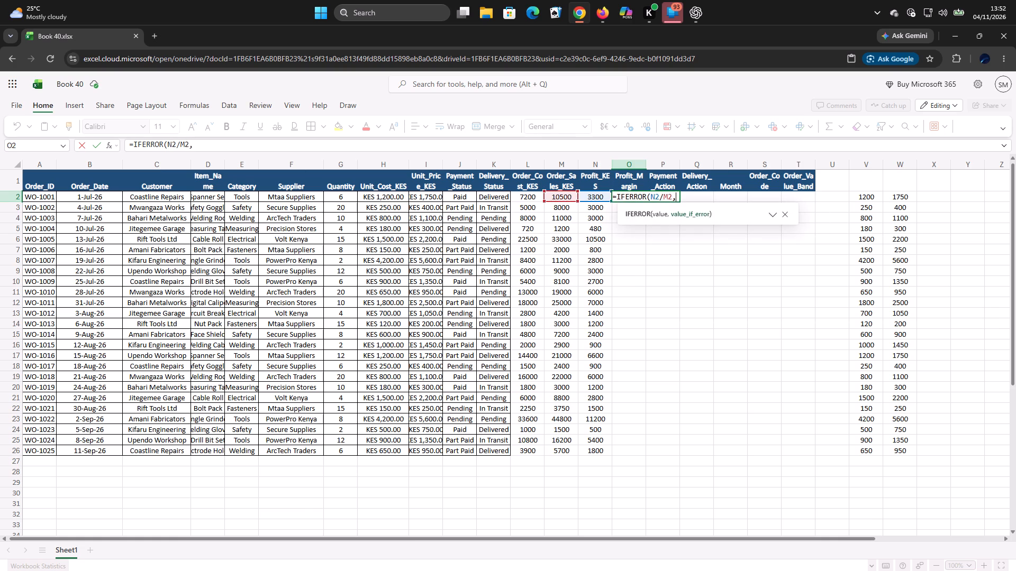
pyautogui.press('0')
pyautogui.hotkey('shift', ')')
pyautogui.press('Return')
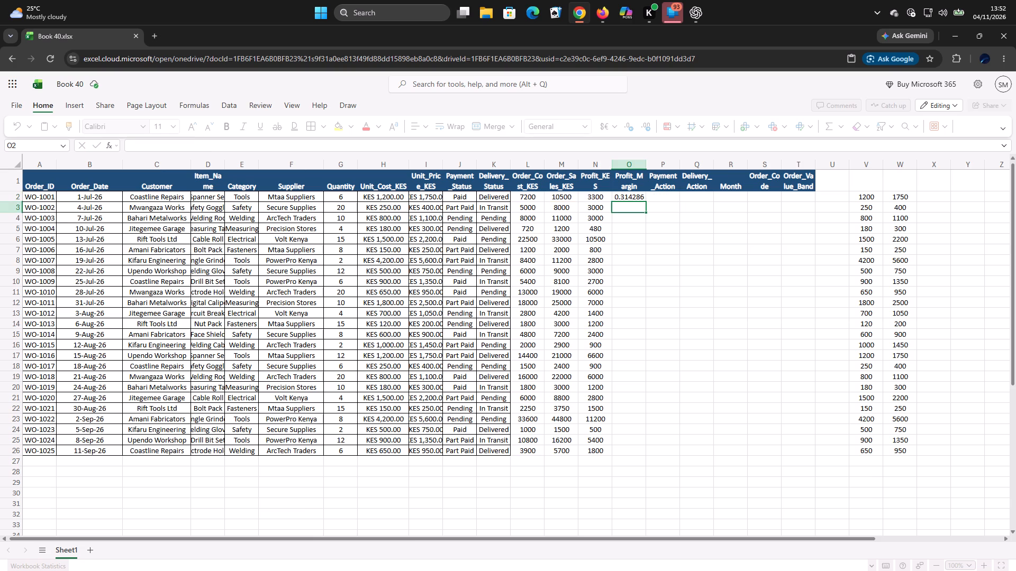
# Fill the O2 profit margin formula down the Profit_Margin column for the remaining orders.
pyautogui.click(634, 201)
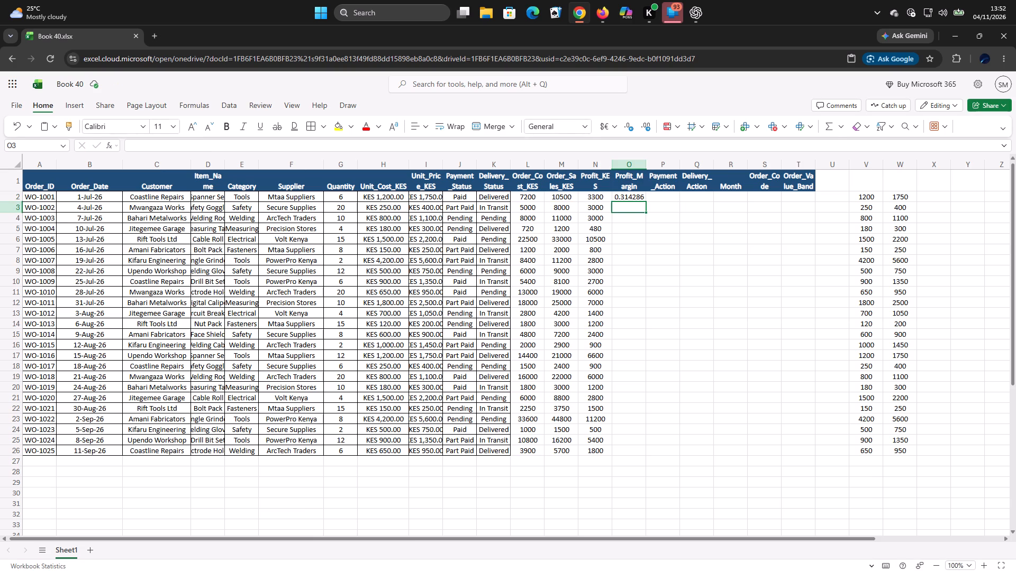
pyautogui.click(633, 199)
pyautogui.moveTo(646, 201); pyautogui.dragTo(627, 437)
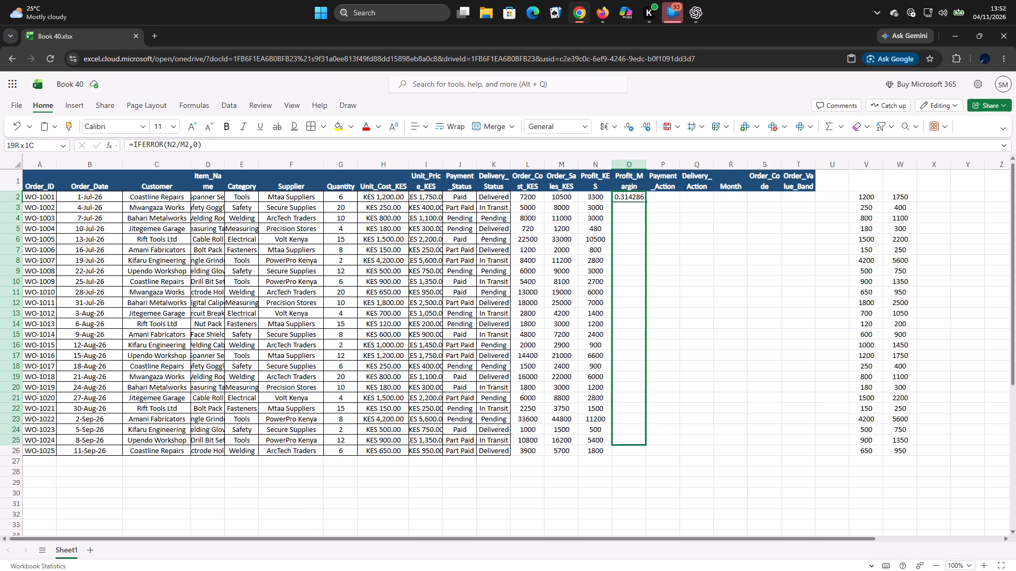
# Extend the Profit_Margin formula fill down through O26 so it covers the last orders.
pyautogui.moveTo(627, 437); pyautogui.dragTo(627, 450)
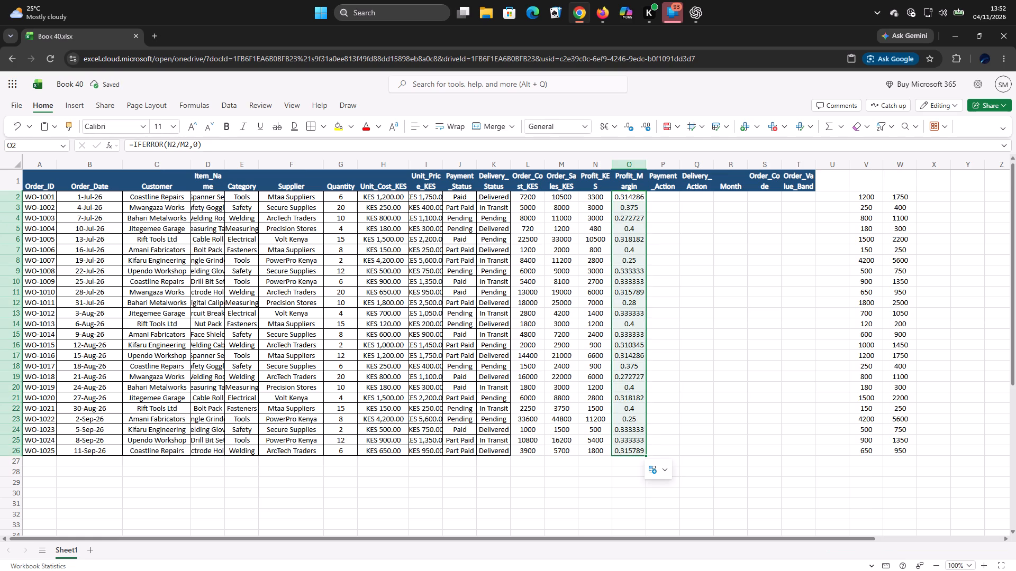
# Format the Profit_Margin values in O2:O26 as Percentage.
pyautogui.click(674, 198)
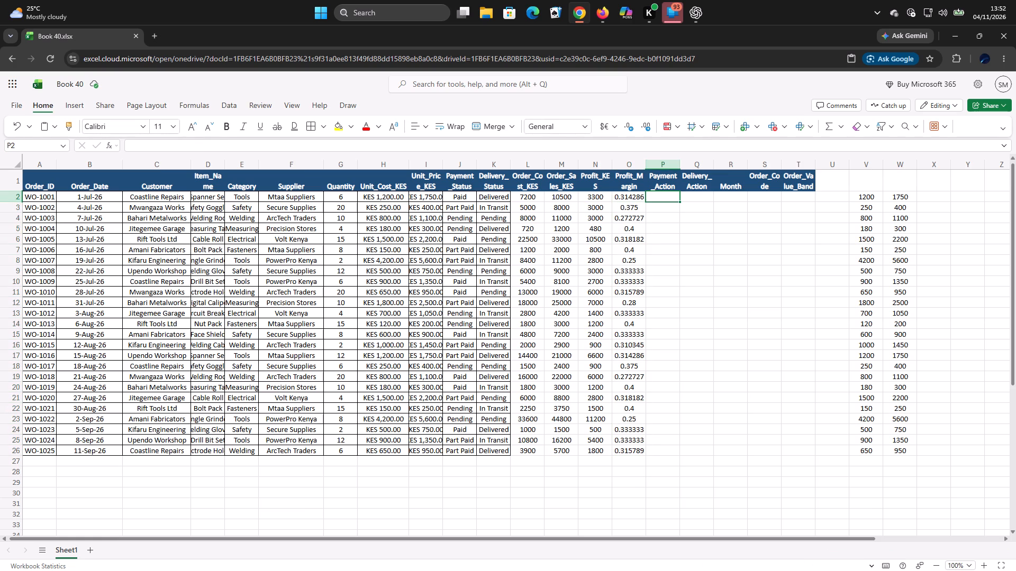
pyautogui.click(629, 199)
pyautogui.click(667, 196)
pyautogui.click(633, 197)
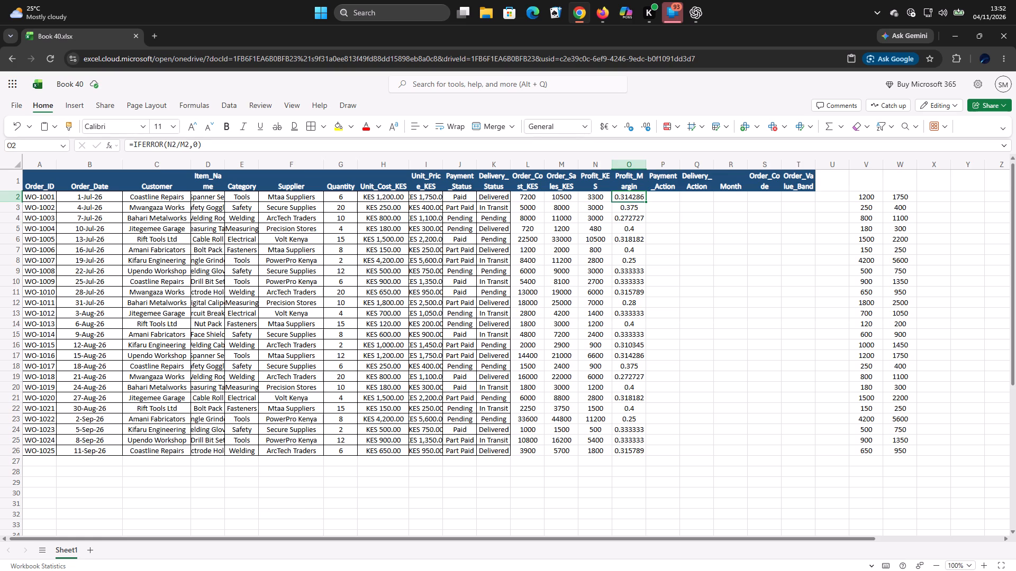
pyautogui.moveTo(633, 197); pyautogui.dragTo(620, 428)
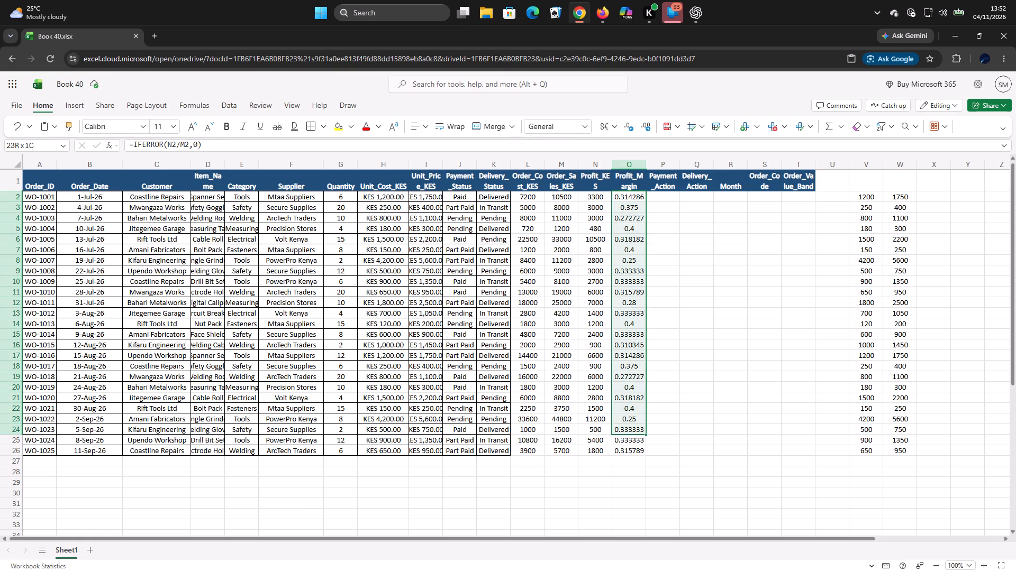
pyautogui.moveTo(620, 428); pyautogui.dragTo(628, 448)
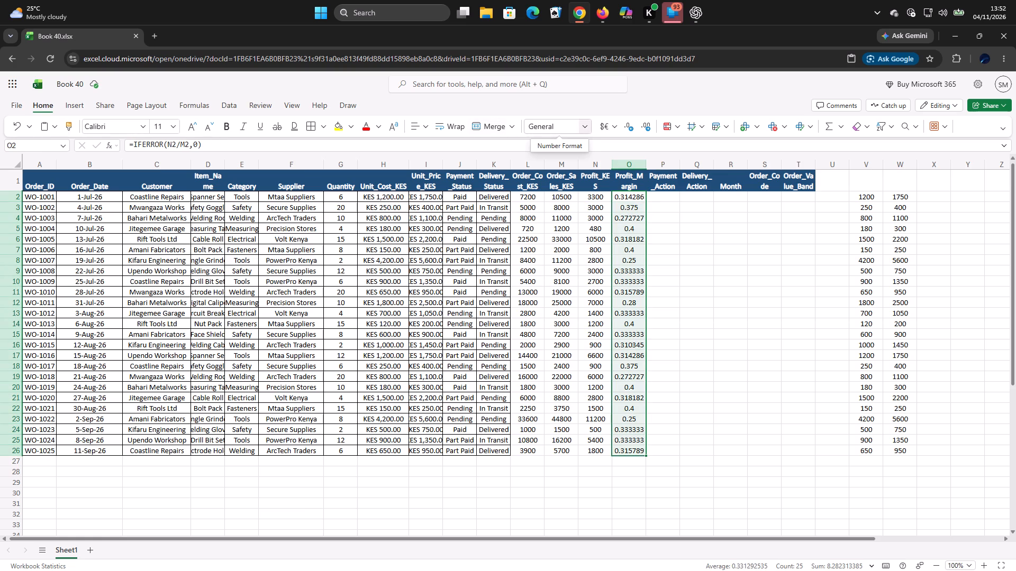
pyautogui.click(586, 132)
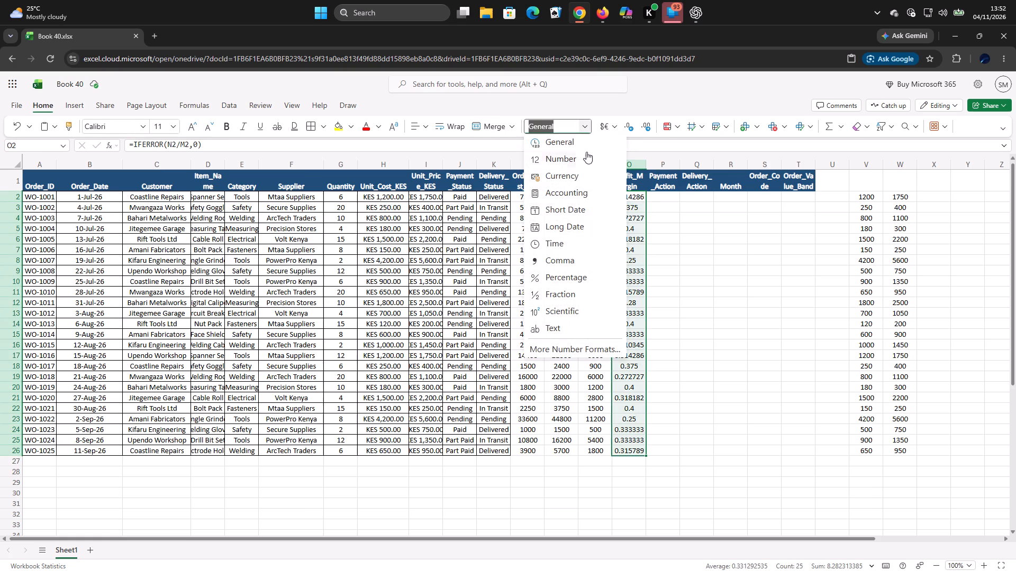
pyautogui.click(574, 274)
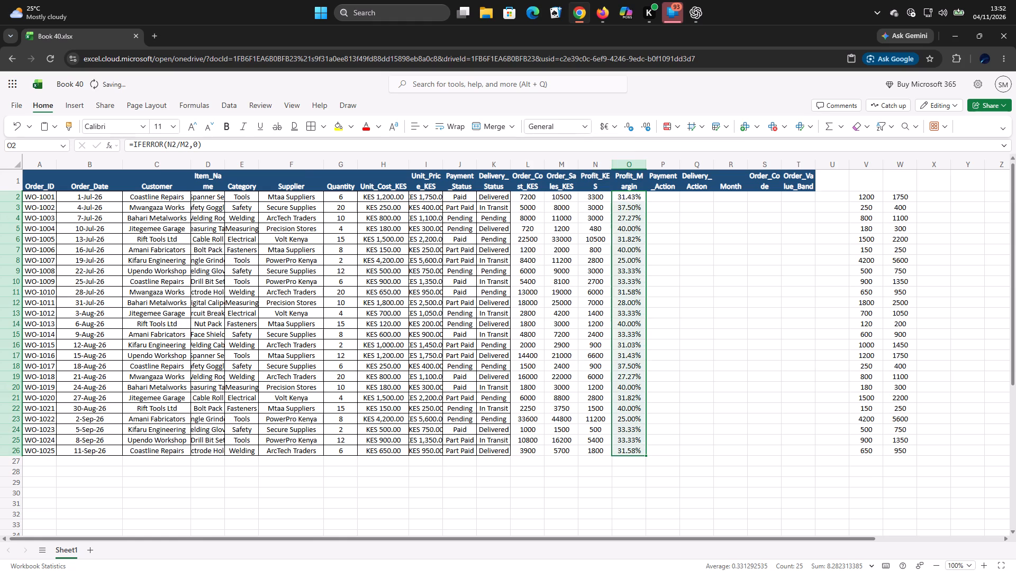
pyautogui.click(666, 201)
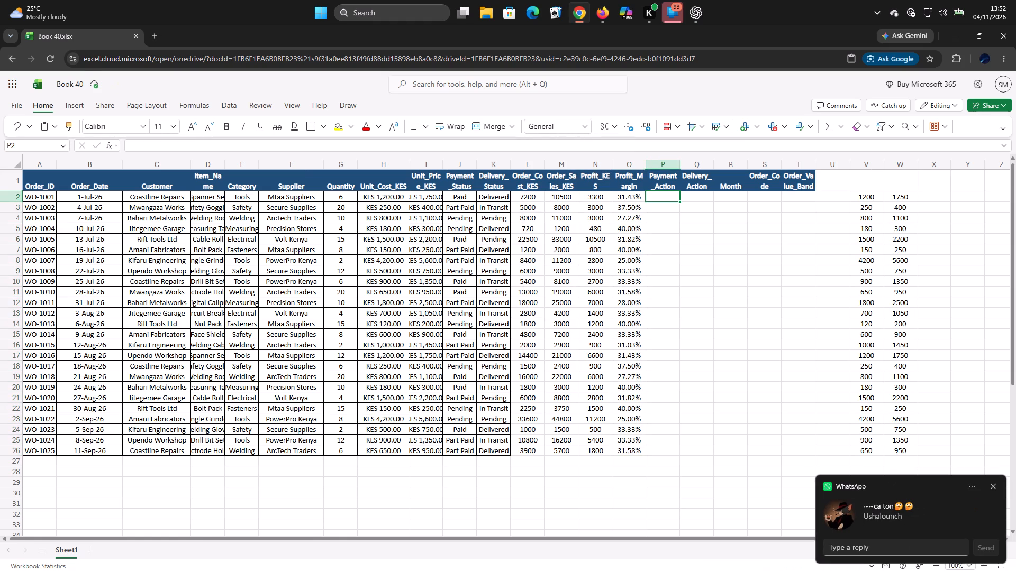
pyautogui.click(846, 546)
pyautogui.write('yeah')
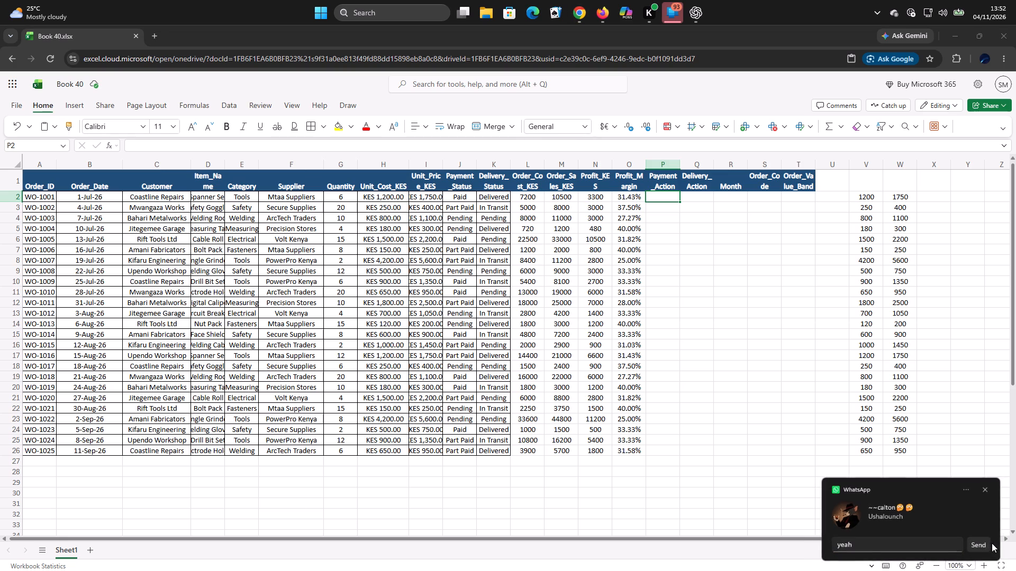
pyautogui.click(655, 198)
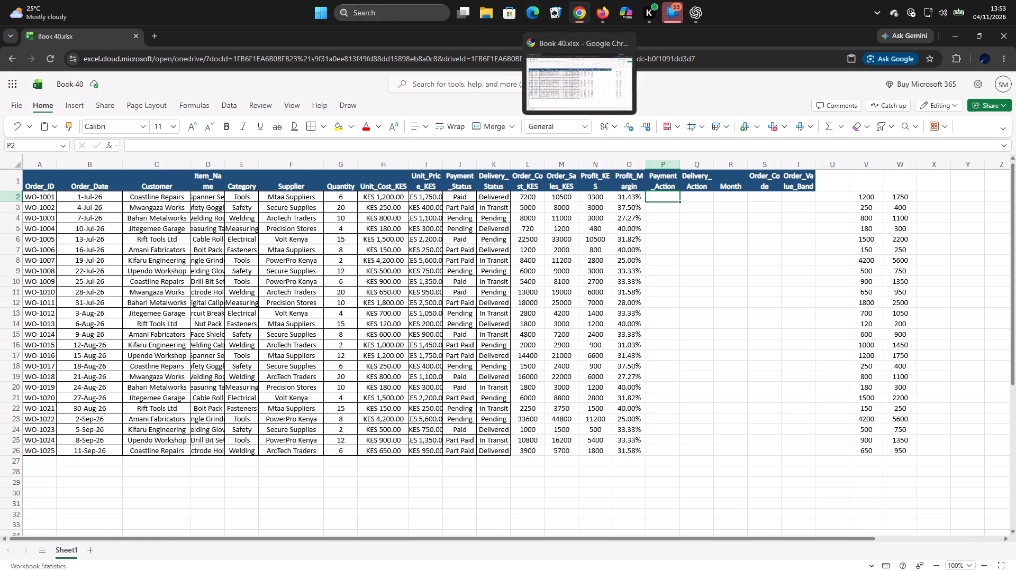
# Open the WhatsApp app.
pyautogui.click(316, 8)
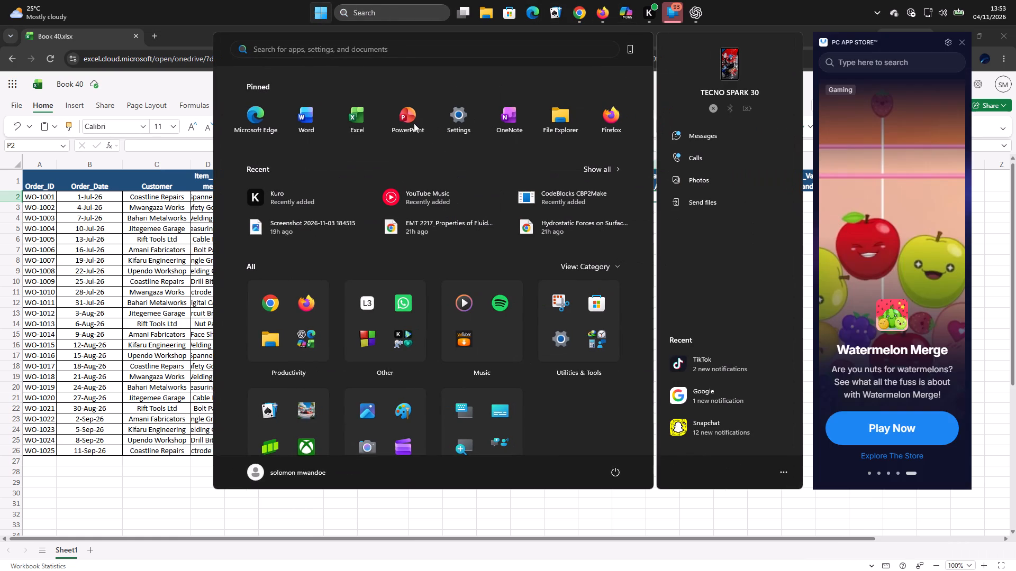
pyautogui.click(402, 296)
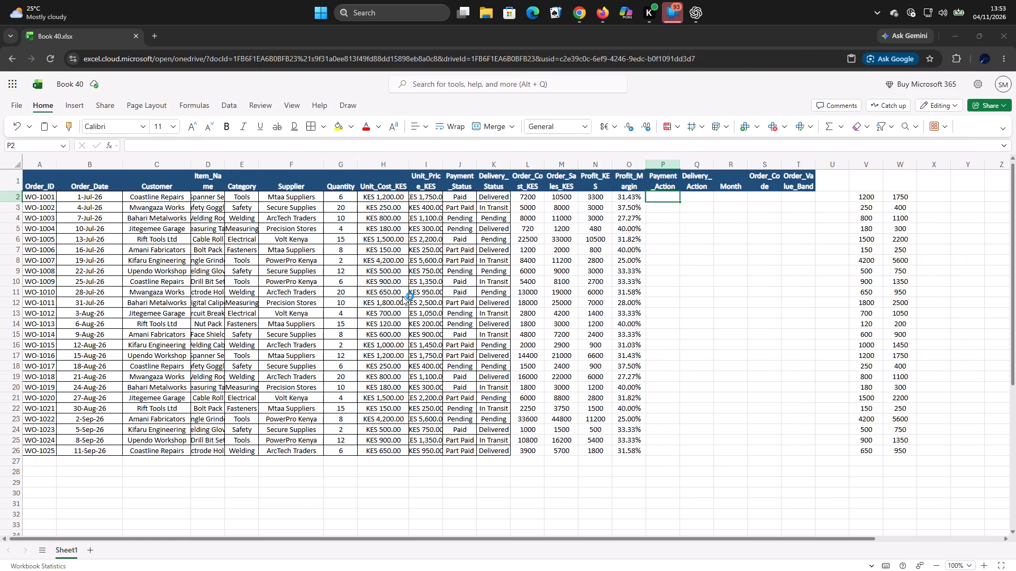
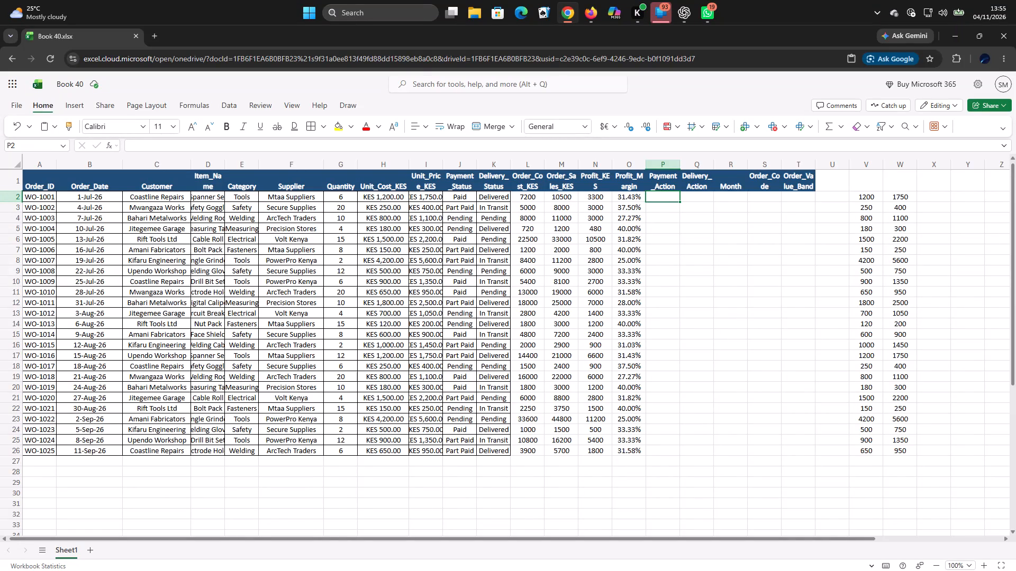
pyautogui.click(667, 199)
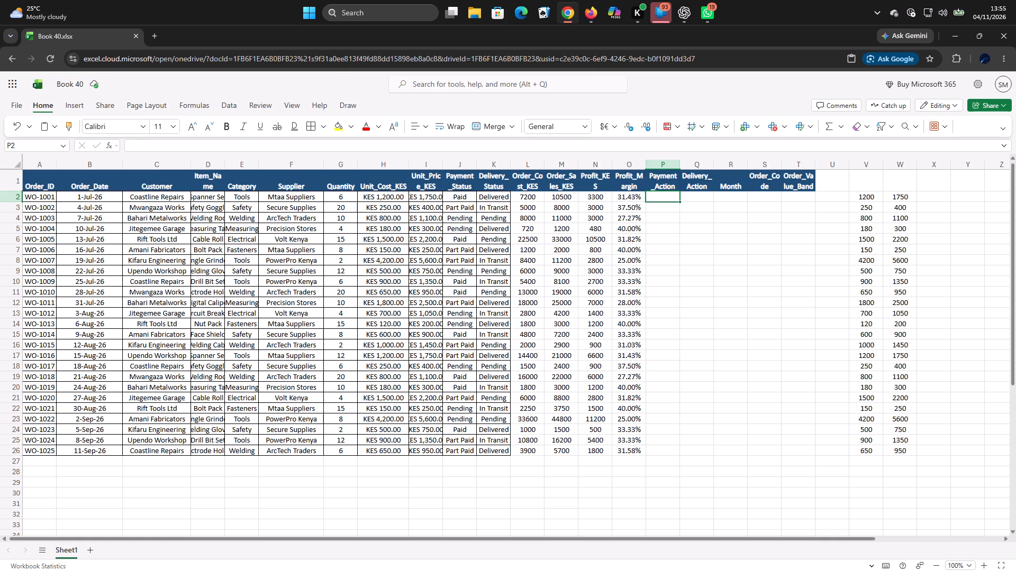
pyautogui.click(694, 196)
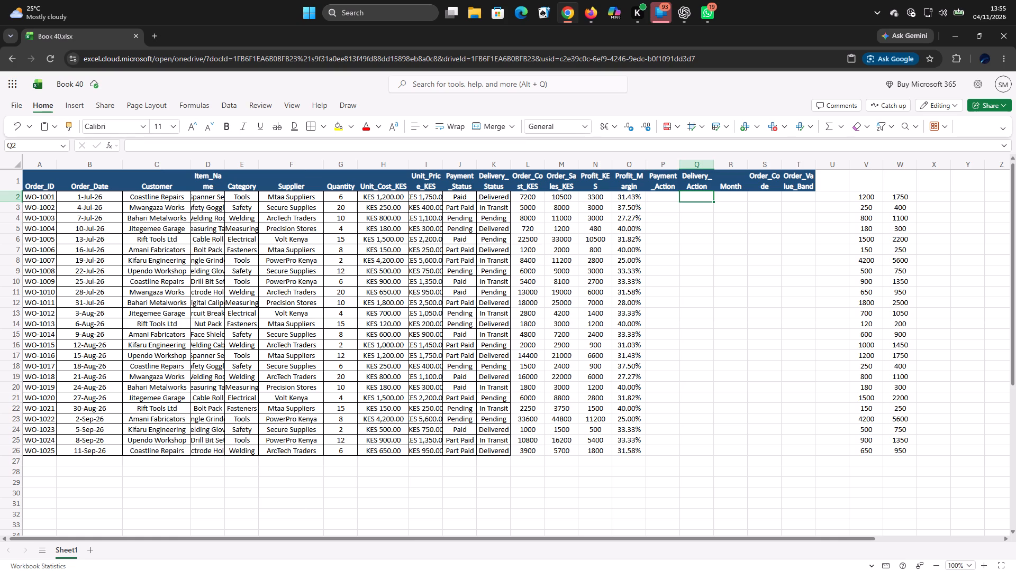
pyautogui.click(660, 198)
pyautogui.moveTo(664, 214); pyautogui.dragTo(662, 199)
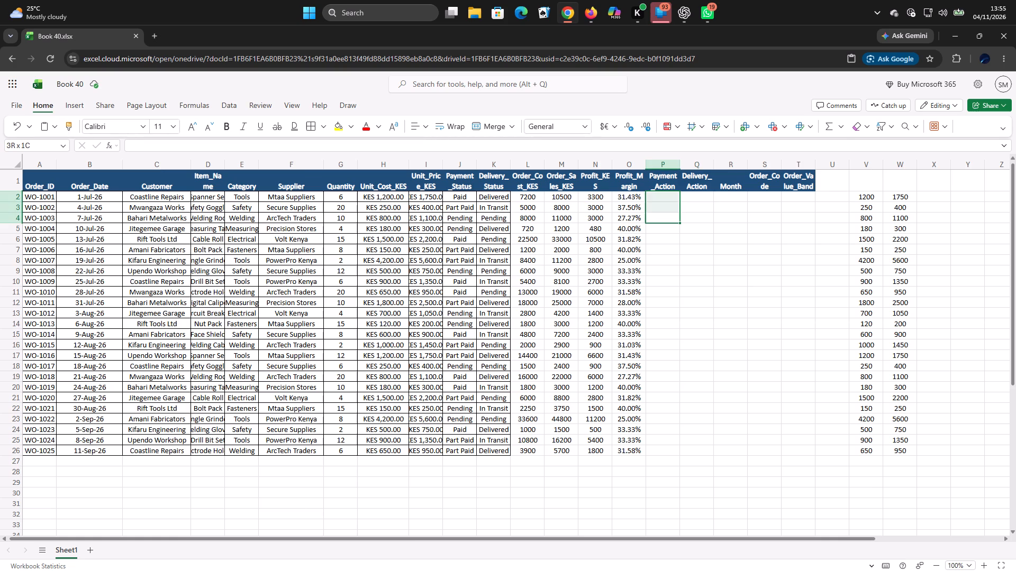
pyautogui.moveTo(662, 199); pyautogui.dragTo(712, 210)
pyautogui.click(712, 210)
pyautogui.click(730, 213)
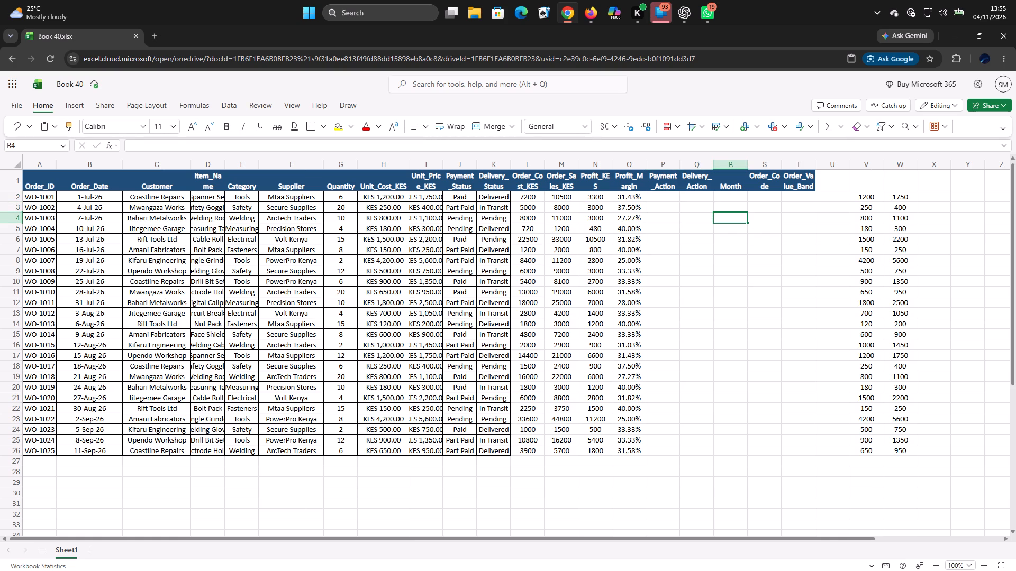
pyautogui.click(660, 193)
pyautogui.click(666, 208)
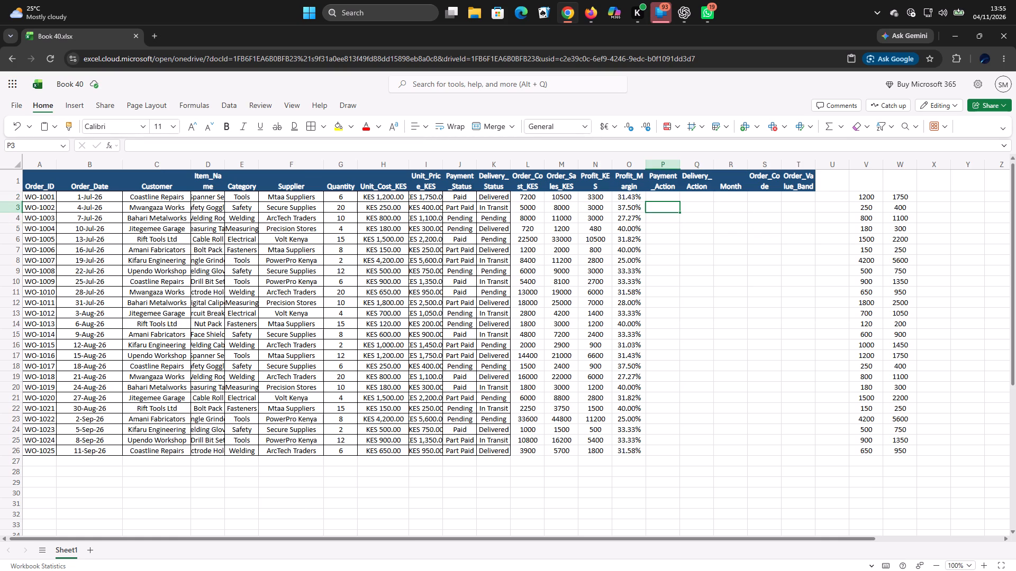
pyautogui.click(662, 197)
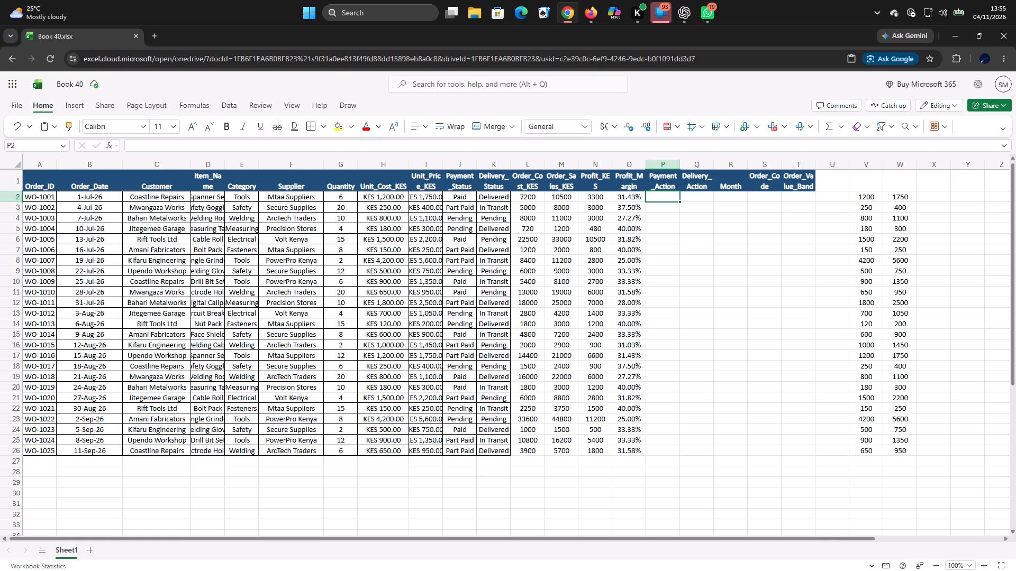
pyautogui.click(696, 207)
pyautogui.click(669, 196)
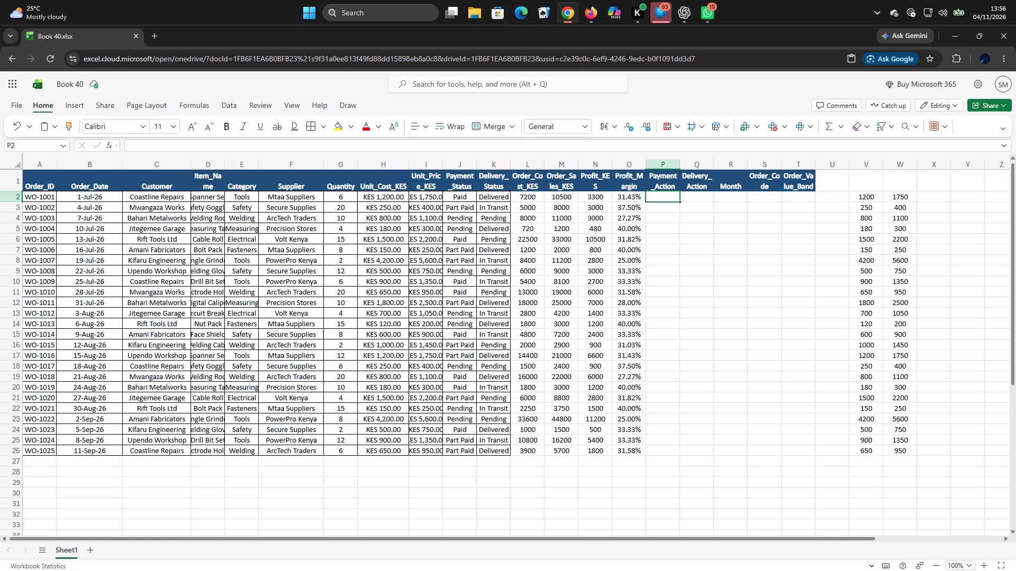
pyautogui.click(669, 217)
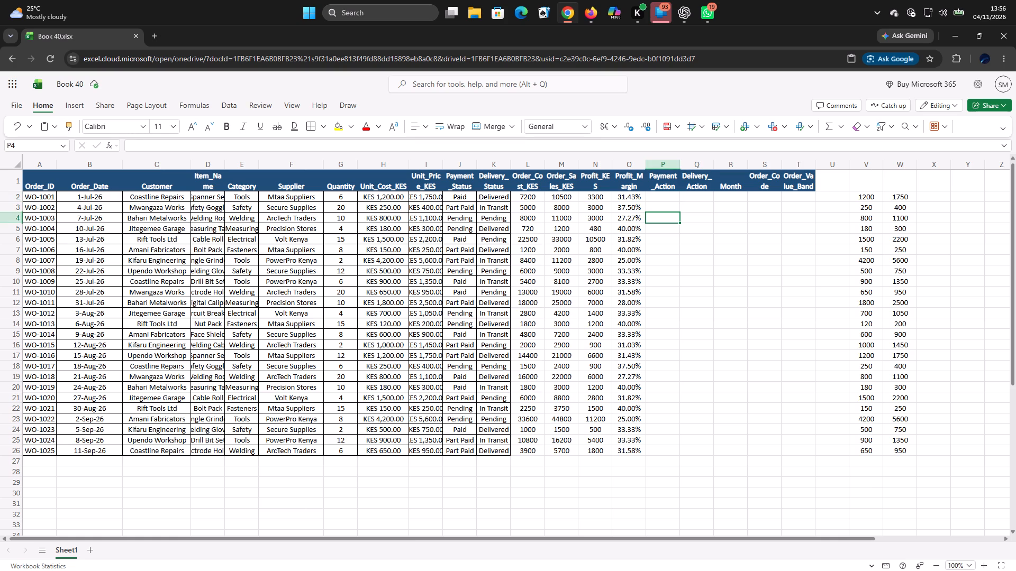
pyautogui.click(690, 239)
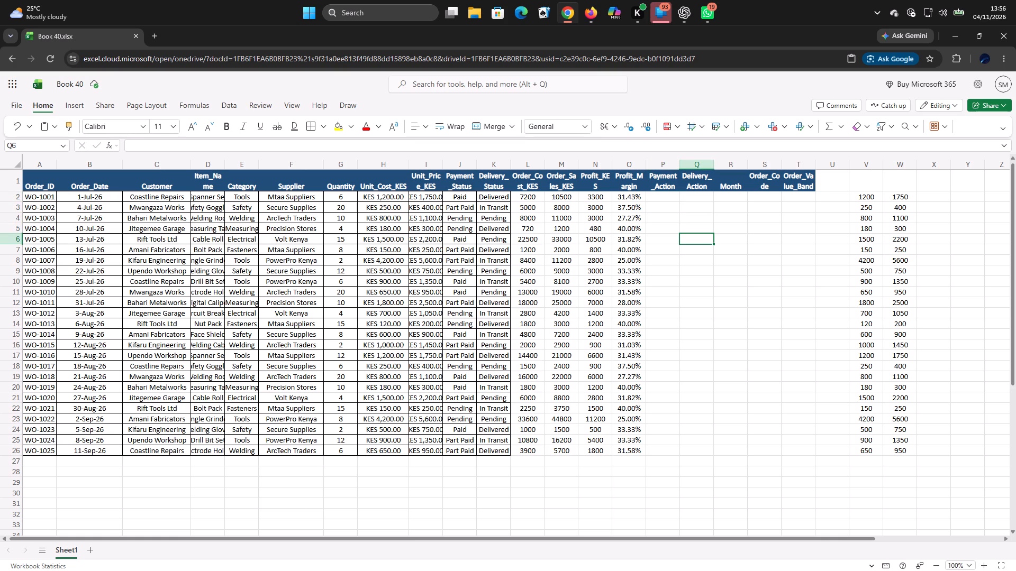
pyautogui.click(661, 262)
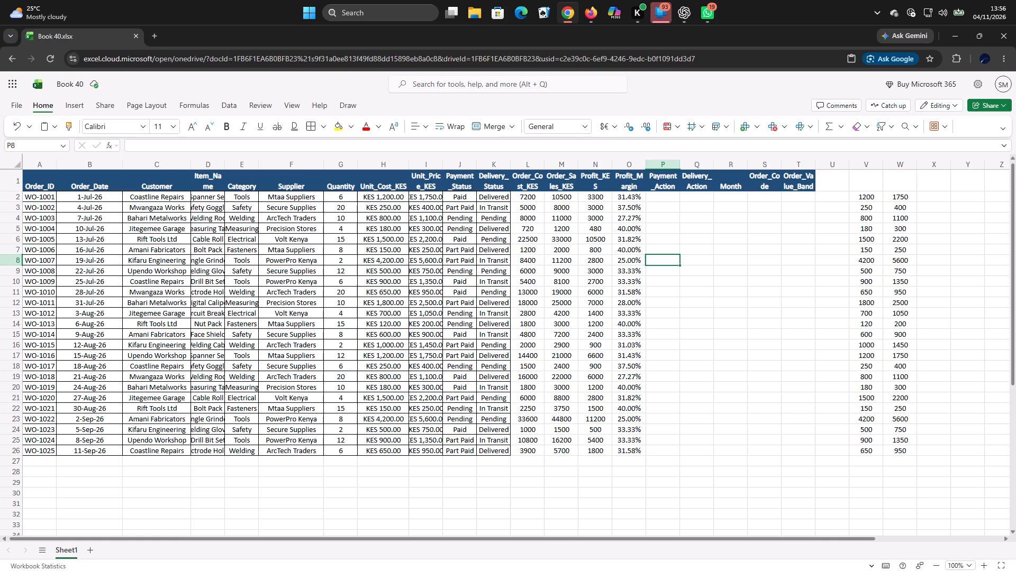
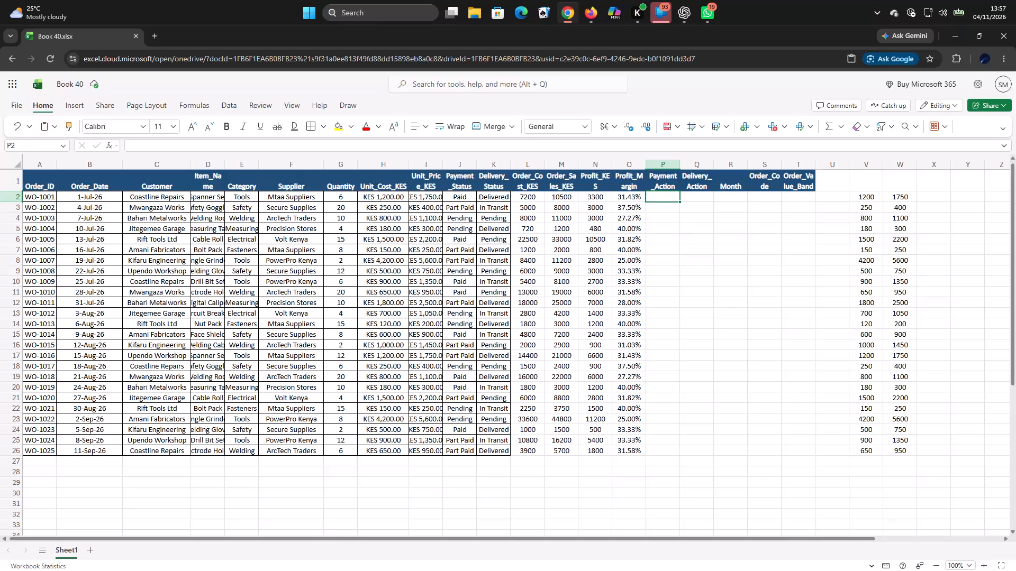
# Begin an IF formula in the first Payment_Action cell, P2, that tests whether Payment_Status J2 equals "Paid".
pyautogui.press('=')
pyautogui.write('if')
pyautogui.click(704, 215)
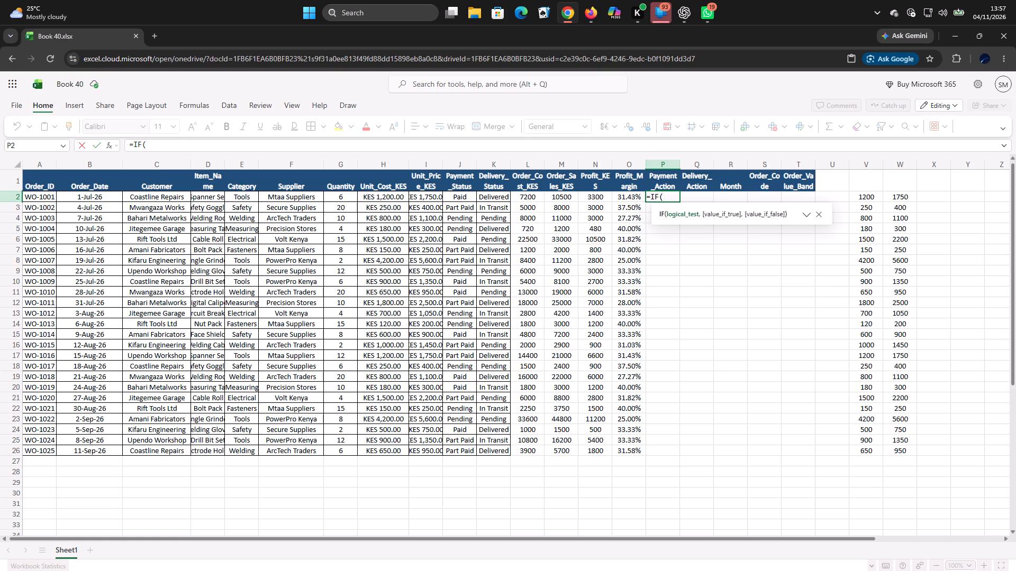
pyautogui.click(462, 196)
pyautogui.press('=')
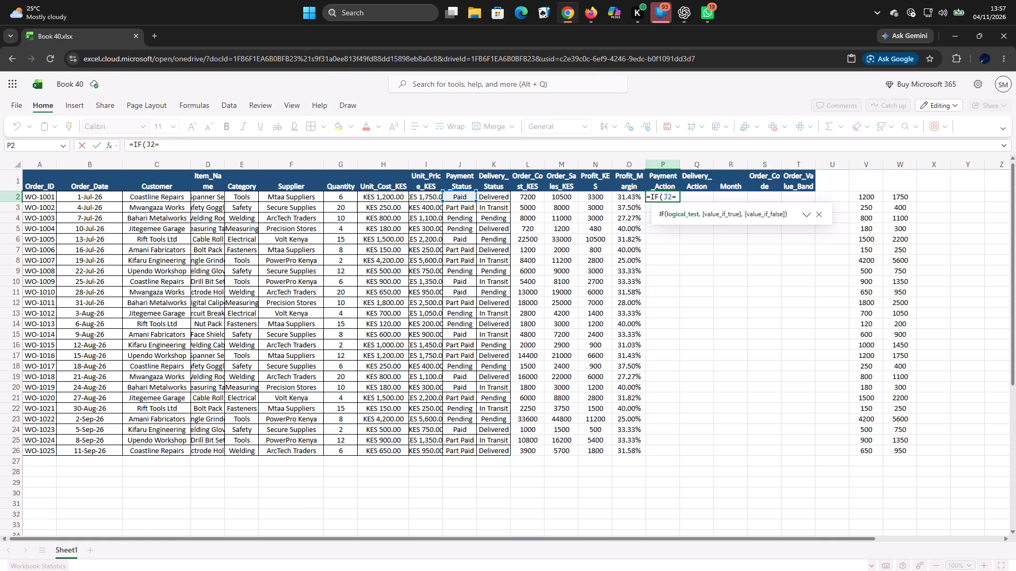
pyautogui.hotkey('shift', '"')
pyautogui.write('pai')
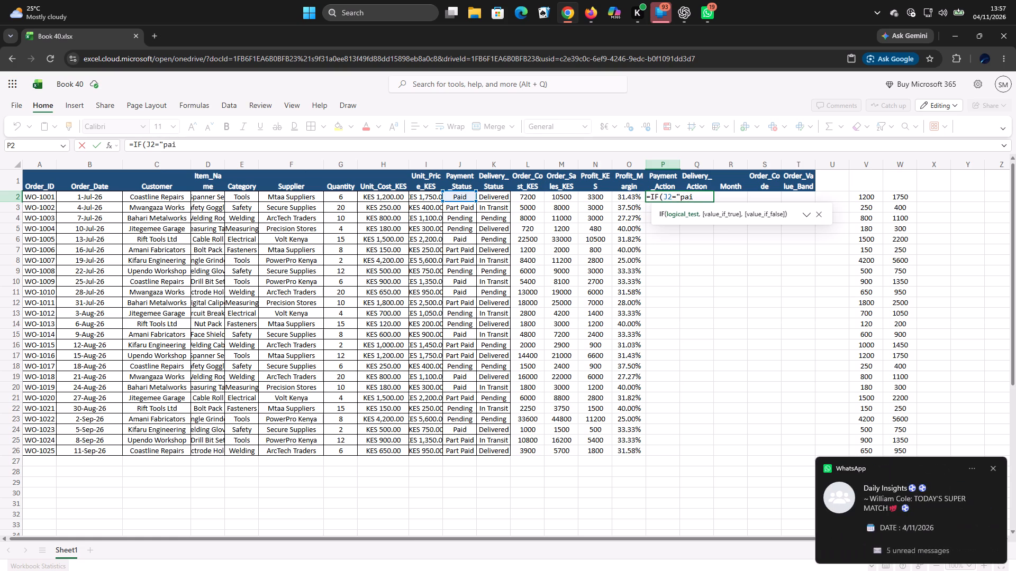
pyautogui.press('BackSpace')
pyautogui.press('BackSpace')
pyautogui.press('BackSpace')
pyautogui.press('p')
pyautogui.write('aid')
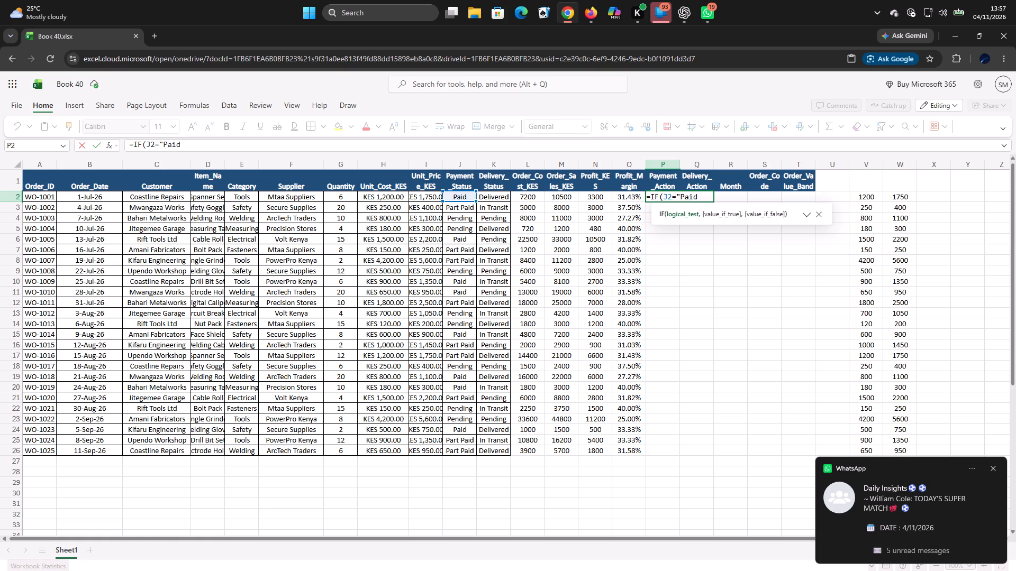
pyautogui.hotkey('shift', '"')
pyautogui.press(',')
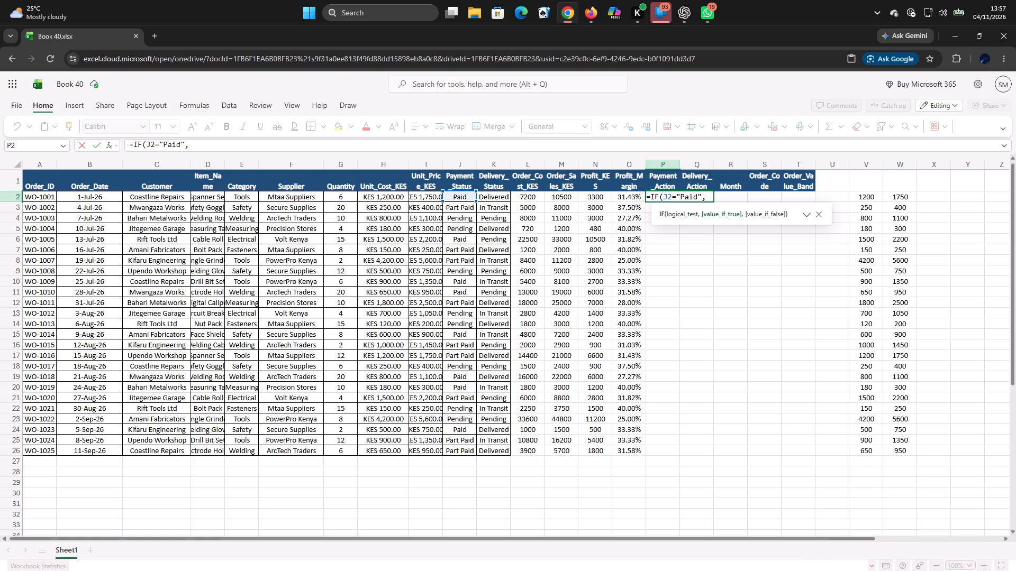
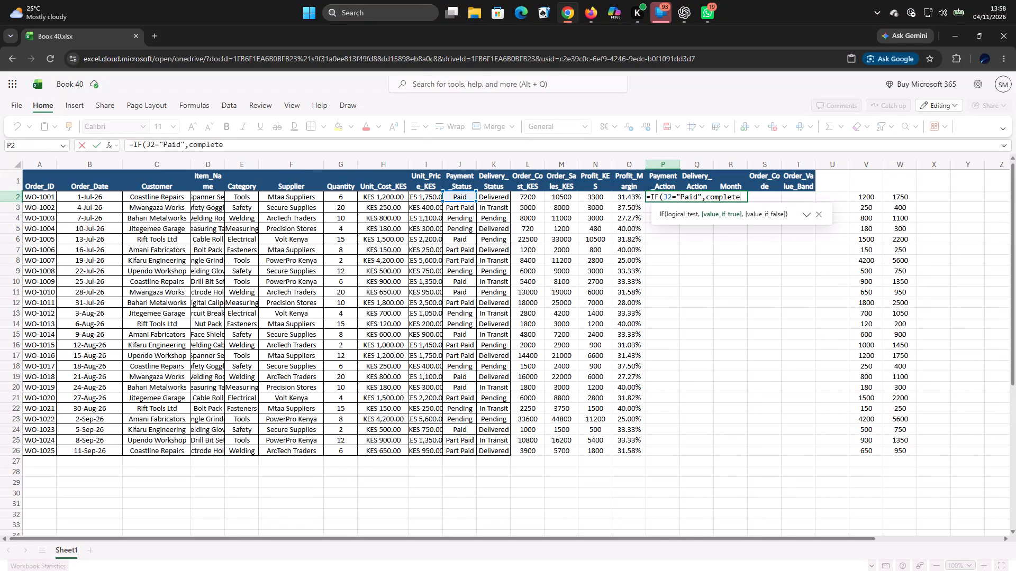
# Continue the P2 Payment_Action IF formula with "complete" as the quoted true result and "follow up" as the false result.
pyautogui.click(706, 196)
pyautogui.hotkey('shift', '"')
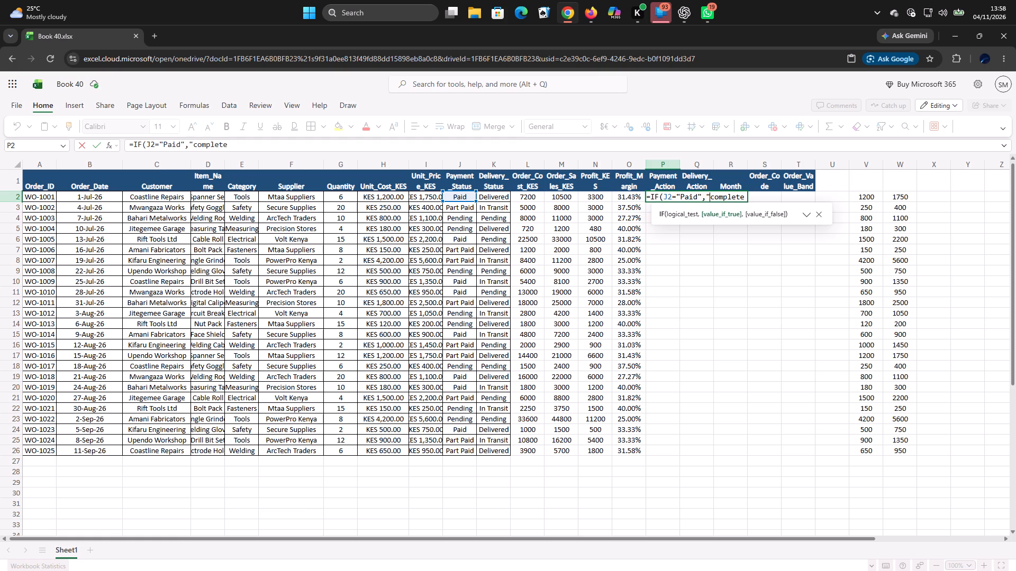
pyautogui.click(743, 196)
pyautogui.hotkey('shift', '"')
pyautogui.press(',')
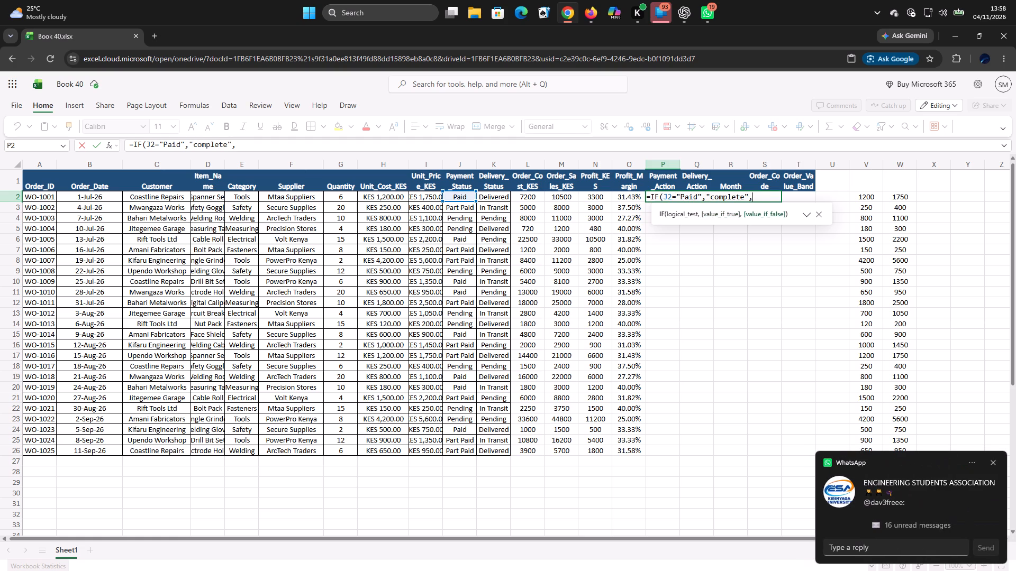
pyautogui.hotkey('shift', '"')
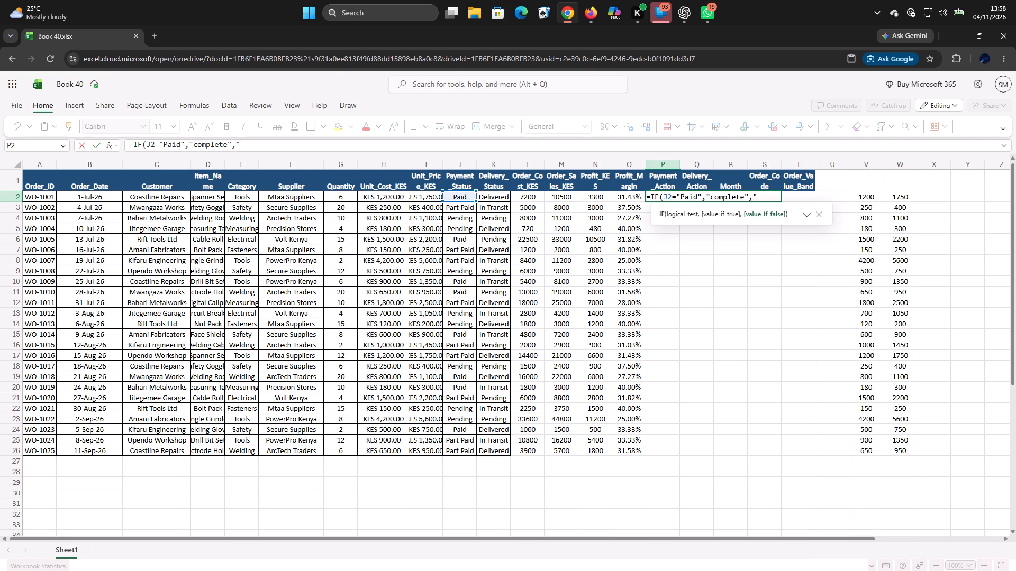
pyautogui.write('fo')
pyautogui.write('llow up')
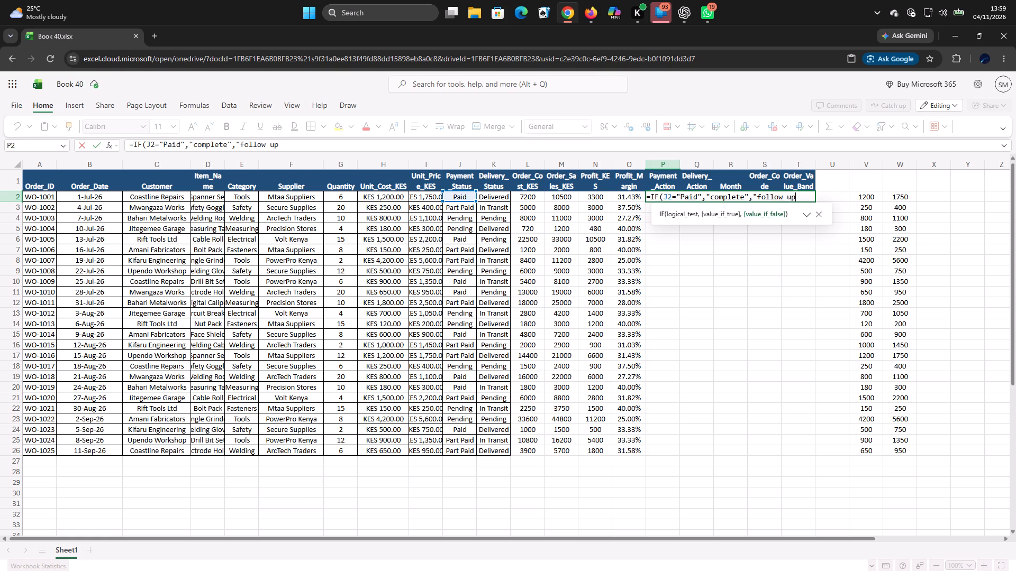
# Finish the Payment_Action formula in P2 as =IF(J2="Paid","complete","follow up").
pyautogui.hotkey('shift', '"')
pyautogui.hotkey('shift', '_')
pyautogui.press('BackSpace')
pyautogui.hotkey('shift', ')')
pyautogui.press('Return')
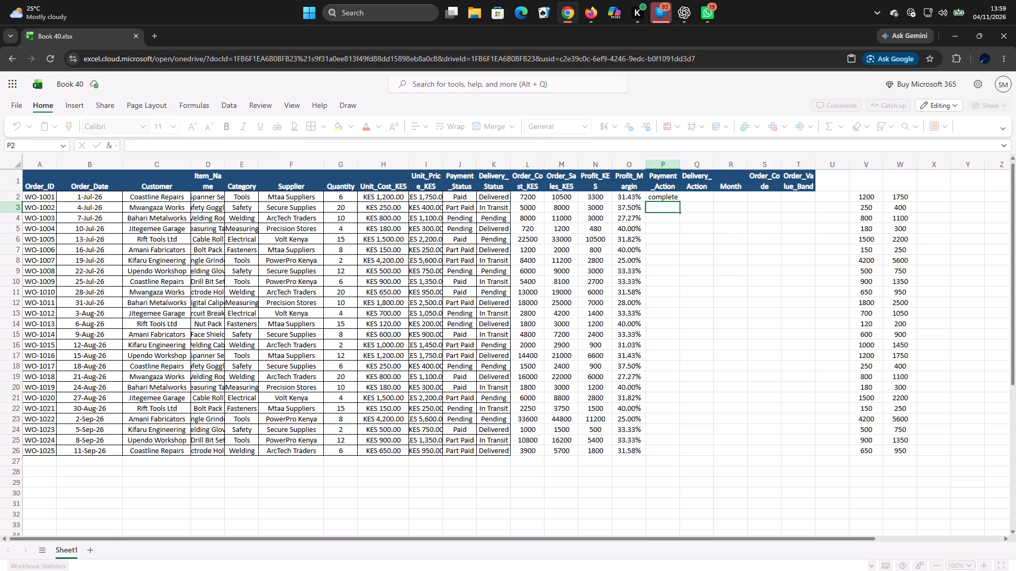
# Fill the Payment_Action formula from P2 down through P26, covering all the order rows.
pyautogui.click(651, 197)
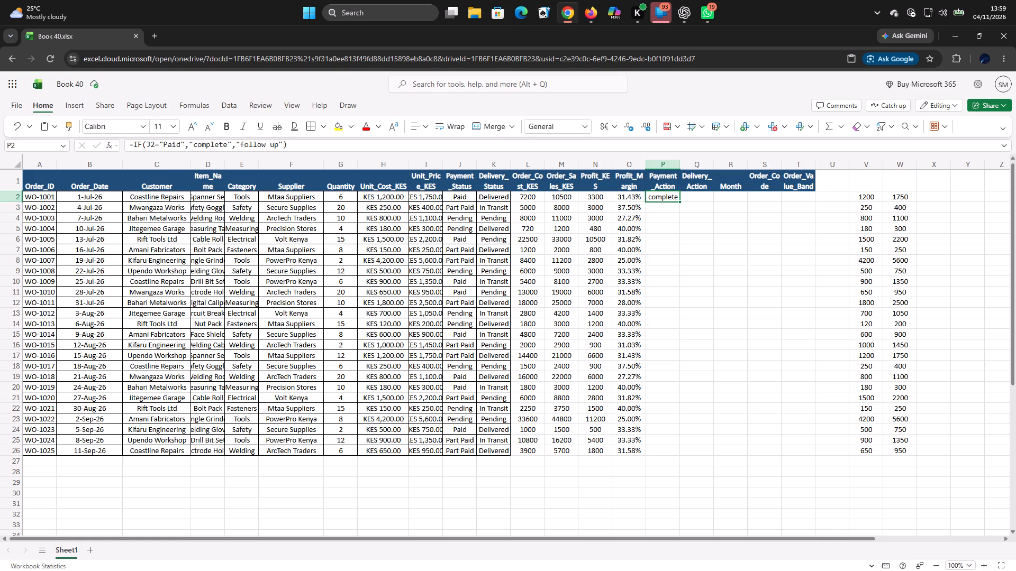
pyautogui.moveTo(680, 202); pyautogui.dragTo(678, 442)
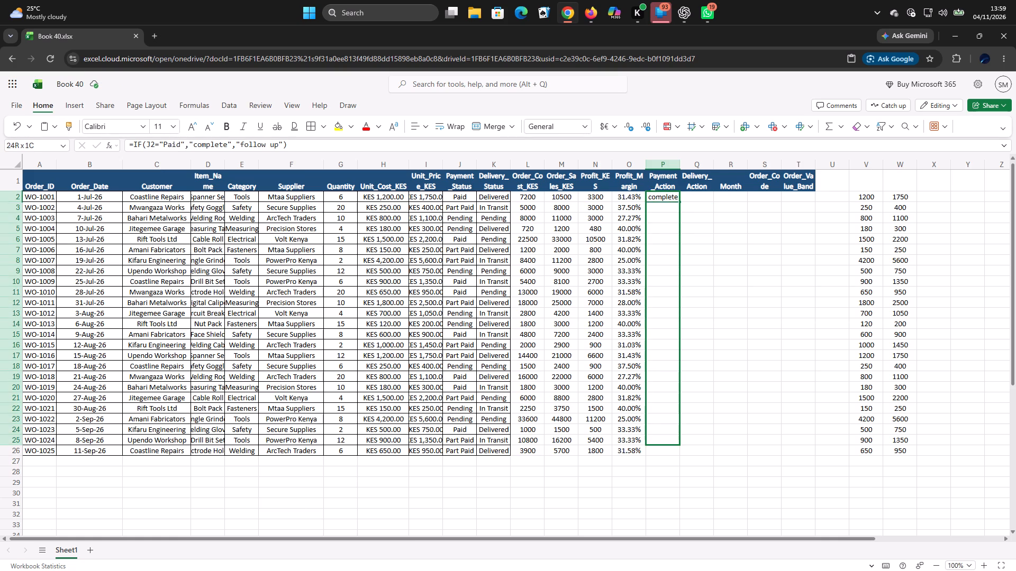
pyautogui.moveTo(678, 442); pyautogui.dragTo(678, 449)
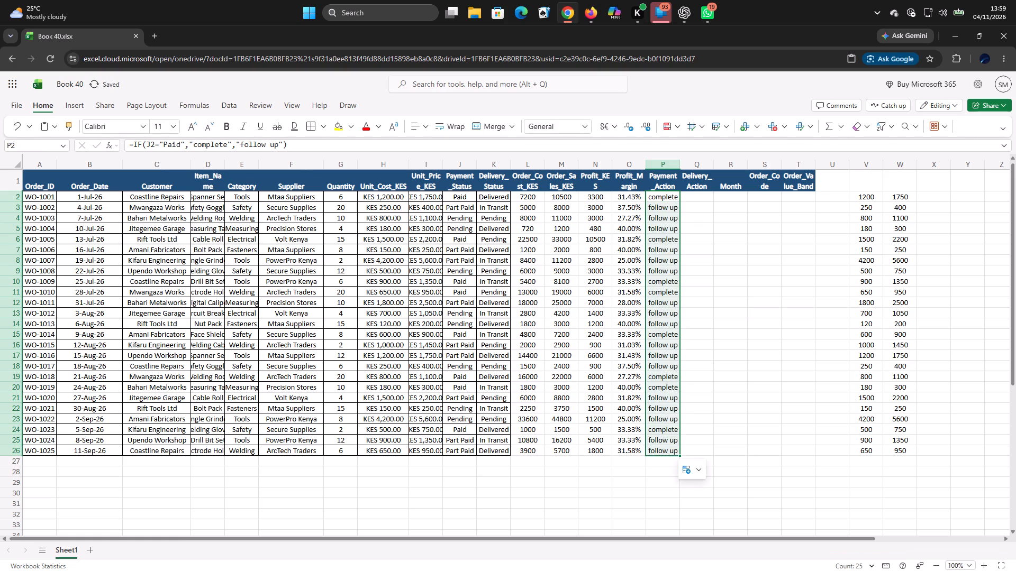
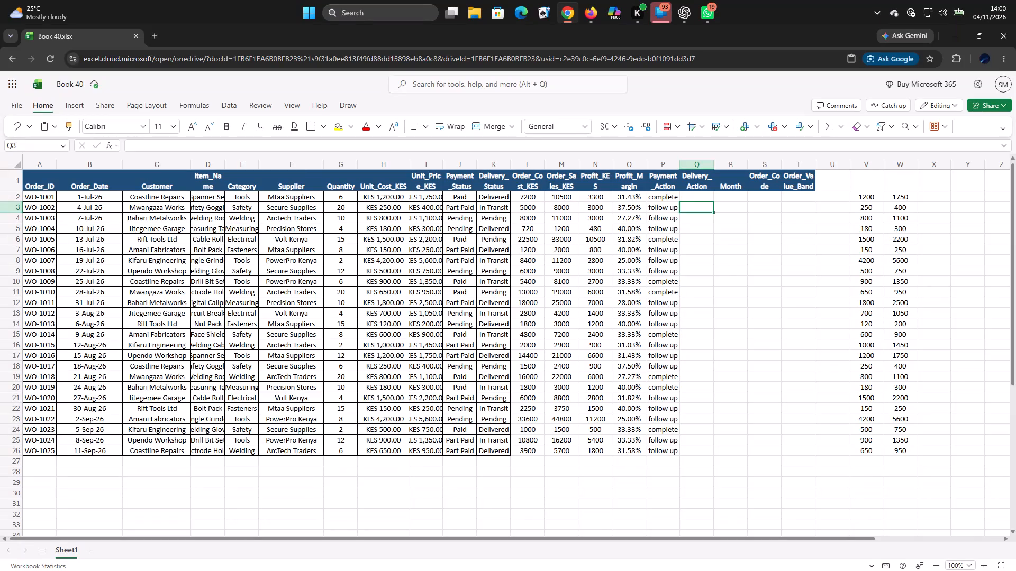
# Begin the Delivery_Action formula in Q2 as an IF function whose test refers to the Delivery_Status cell K2.
pyautogui.click(698, 193)
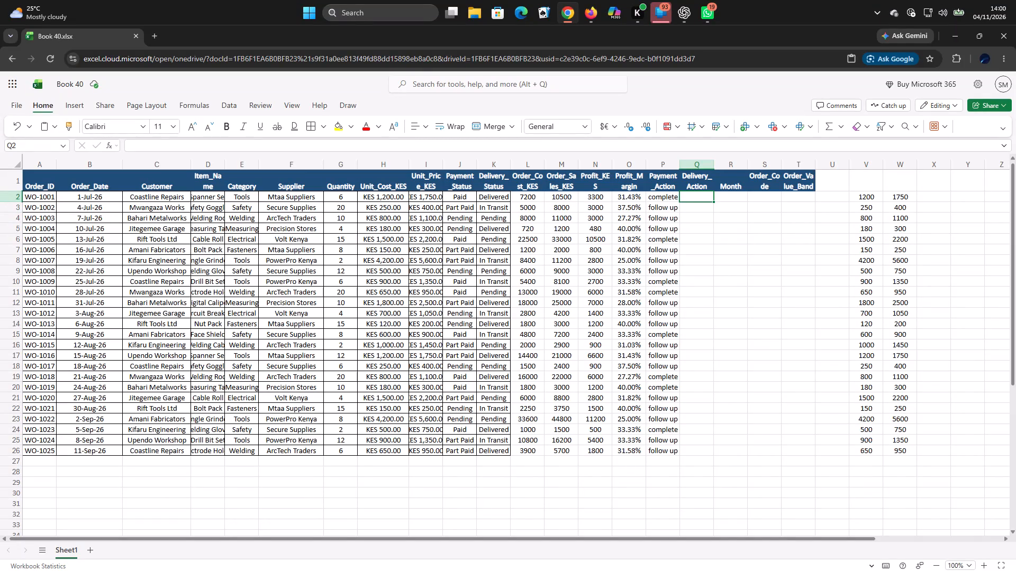
pyautogui.press('=')
pyautogui.write('if')
pyautogui.click(727, 208)
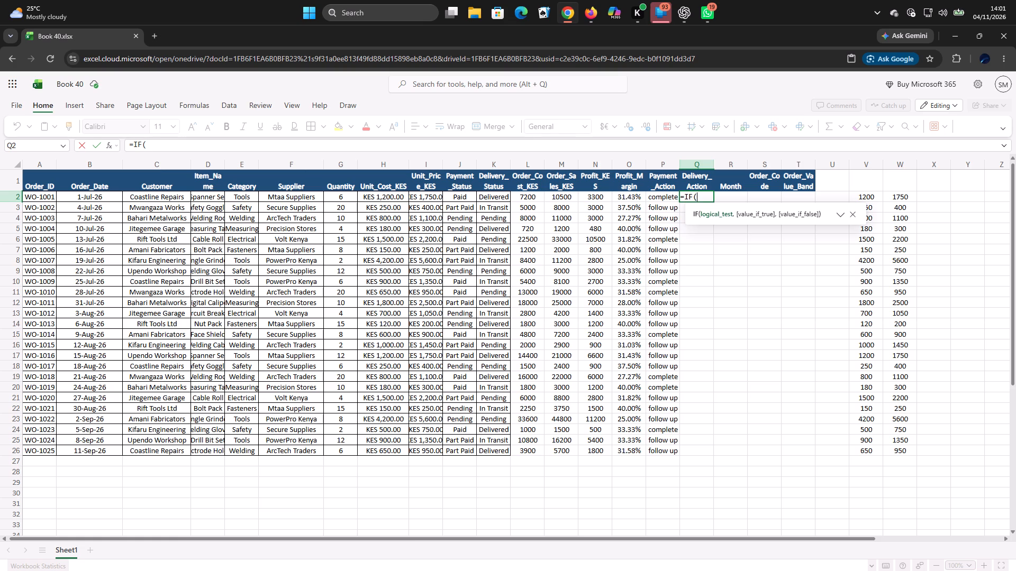
pyautogui.click(504, 197)
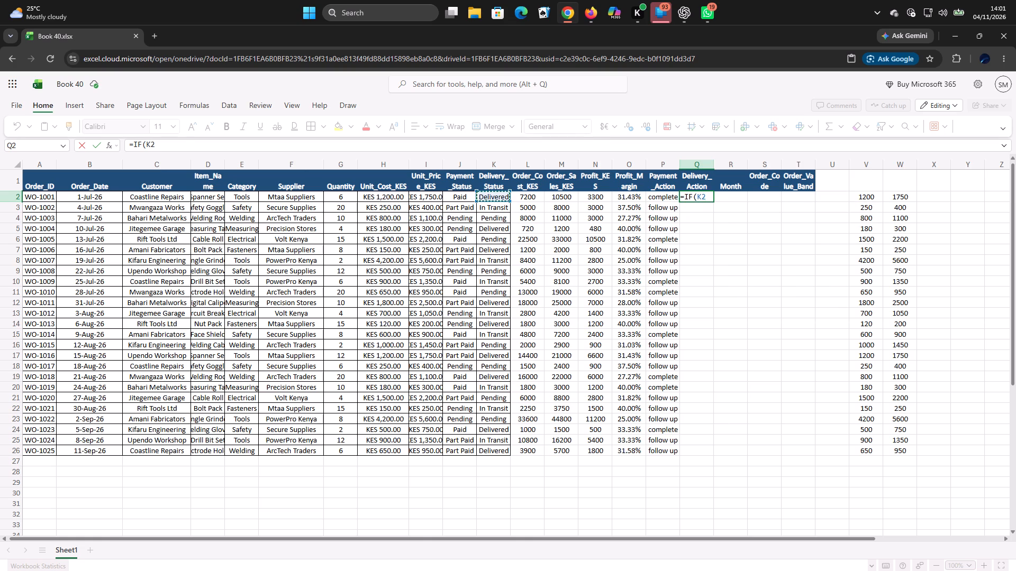
pyautogui.press(',')
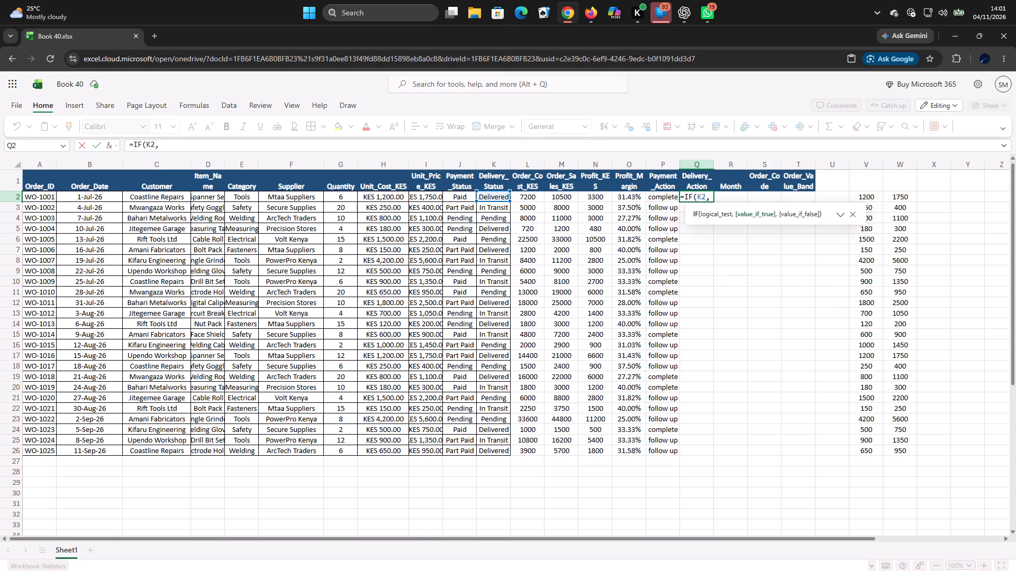
pyautogui.press('BackSpace')
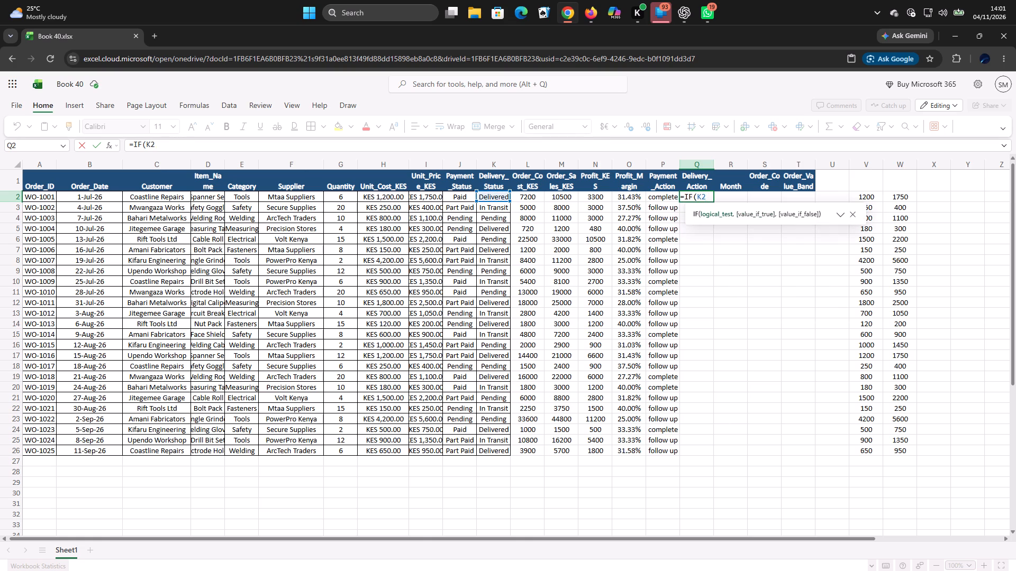
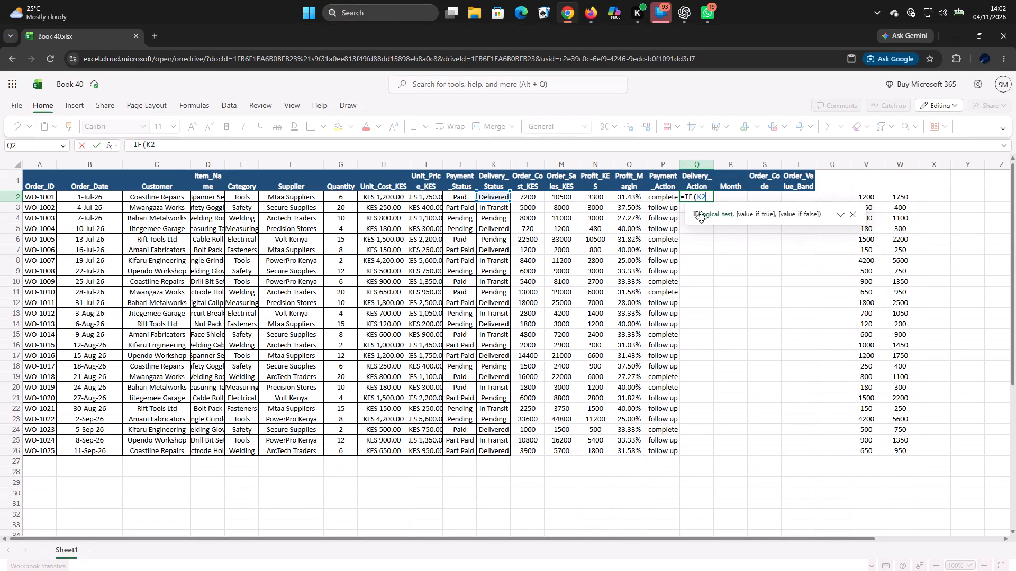
# Continue the Delivery_Action formula in Q2 by adding an equals comparison and an opening quotation mark after K2.
pyautogui.press('=')
pyautogui.hotkey('shift', '"')
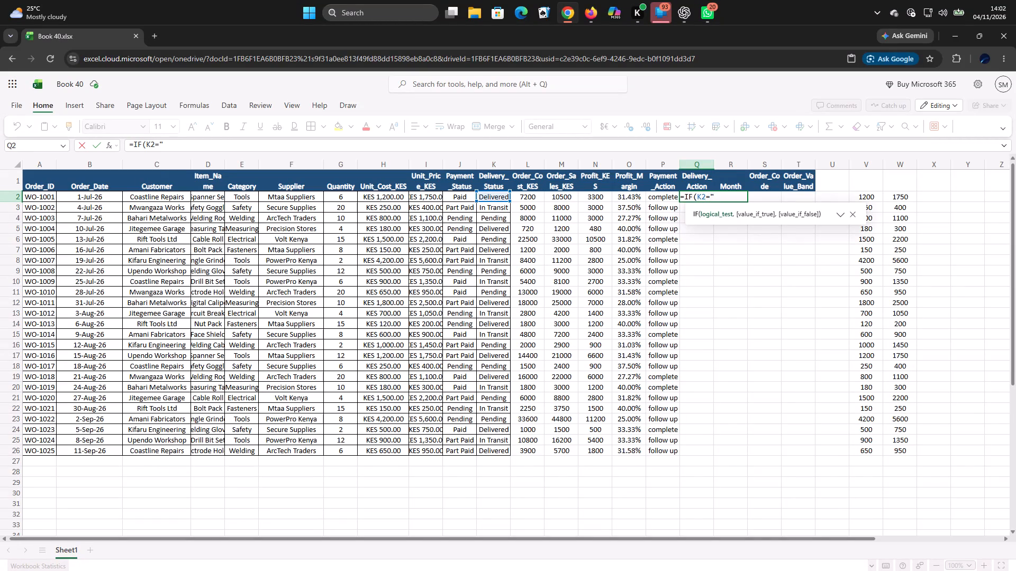
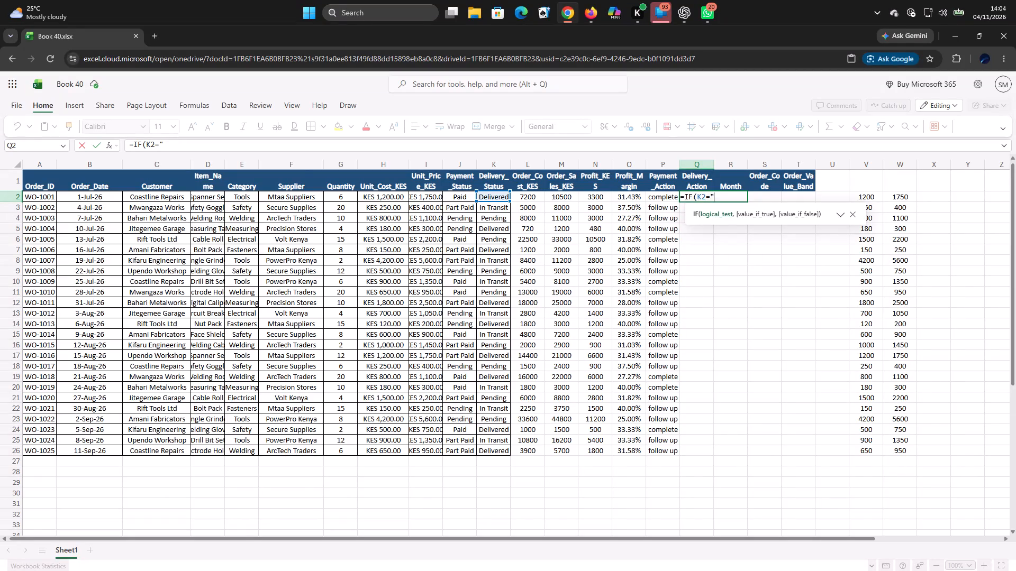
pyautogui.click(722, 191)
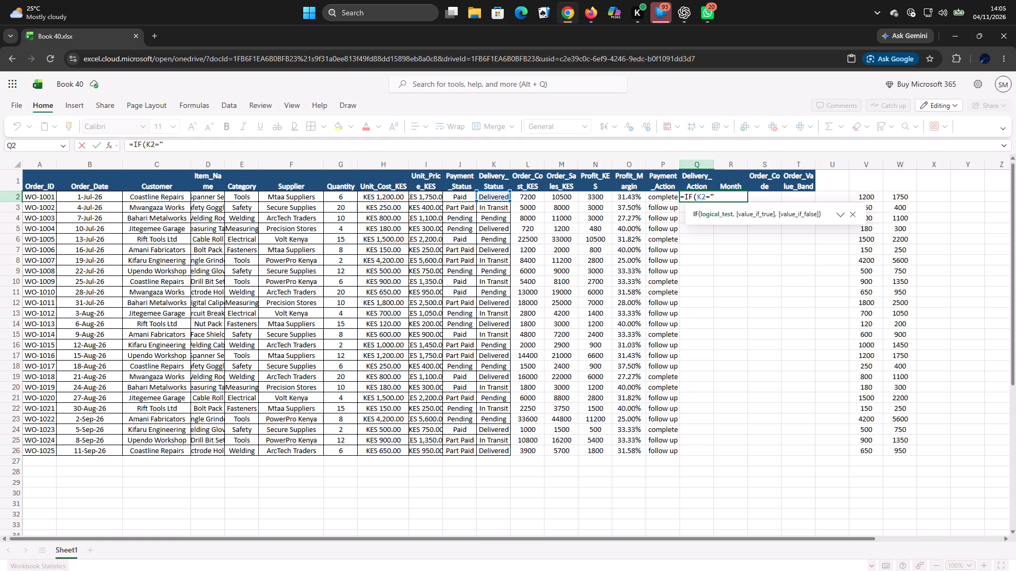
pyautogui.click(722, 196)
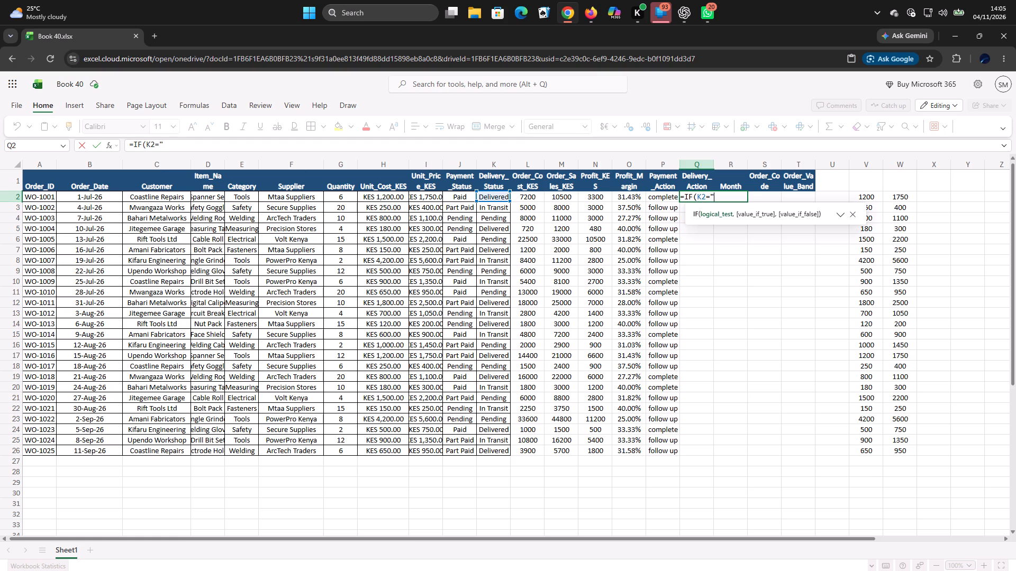
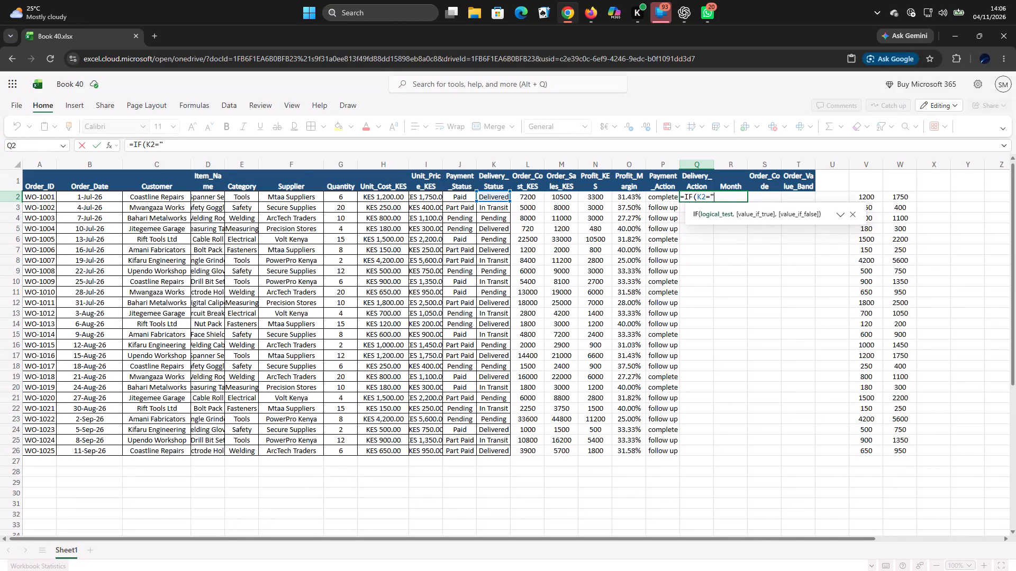
# Enter Delivered as the text compared with Delivery_Status K2 in the IF test of the Q2 Delivery_Action formula.
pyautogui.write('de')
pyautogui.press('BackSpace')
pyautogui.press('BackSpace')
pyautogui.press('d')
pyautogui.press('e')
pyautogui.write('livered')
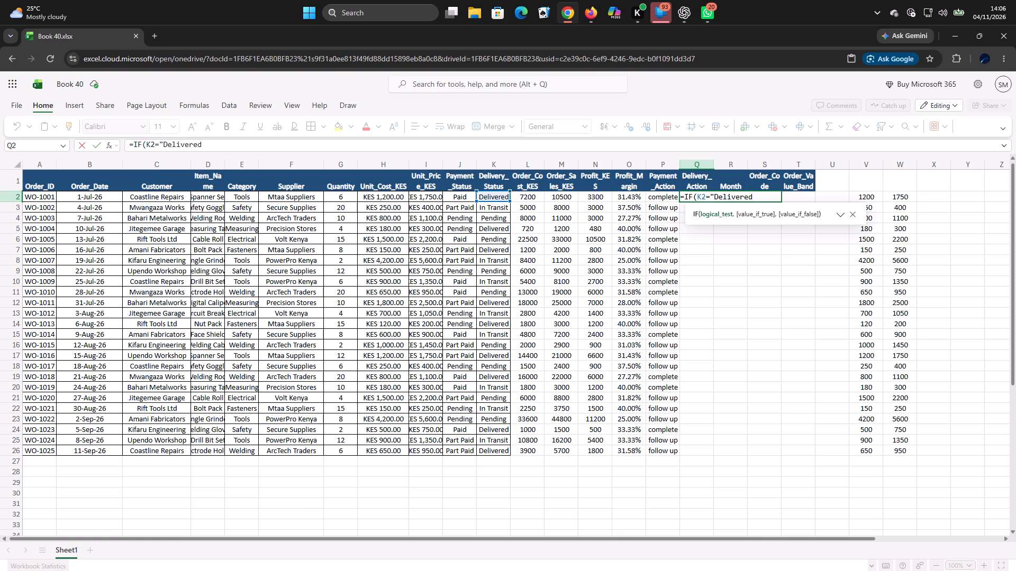
# Complete the Q2 formula so it tests K2="Delivered" and returns "comlete" if true or "follow up" if false.
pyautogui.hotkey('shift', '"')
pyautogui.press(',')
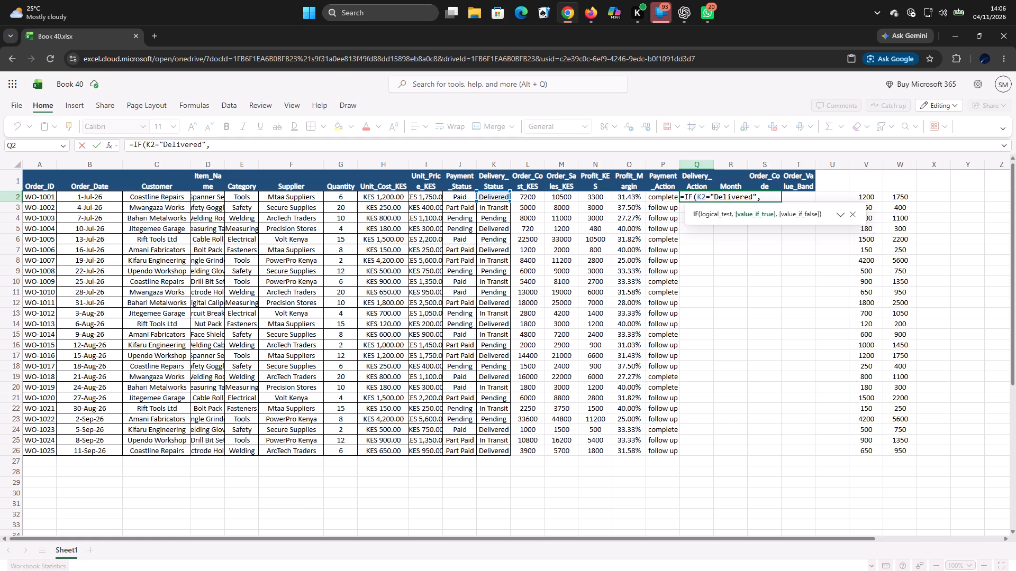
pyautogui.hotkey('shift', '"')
pyautogui.write('comlete')
pyautogui.hotkey('shift', '"')
pyautogui.press(',')
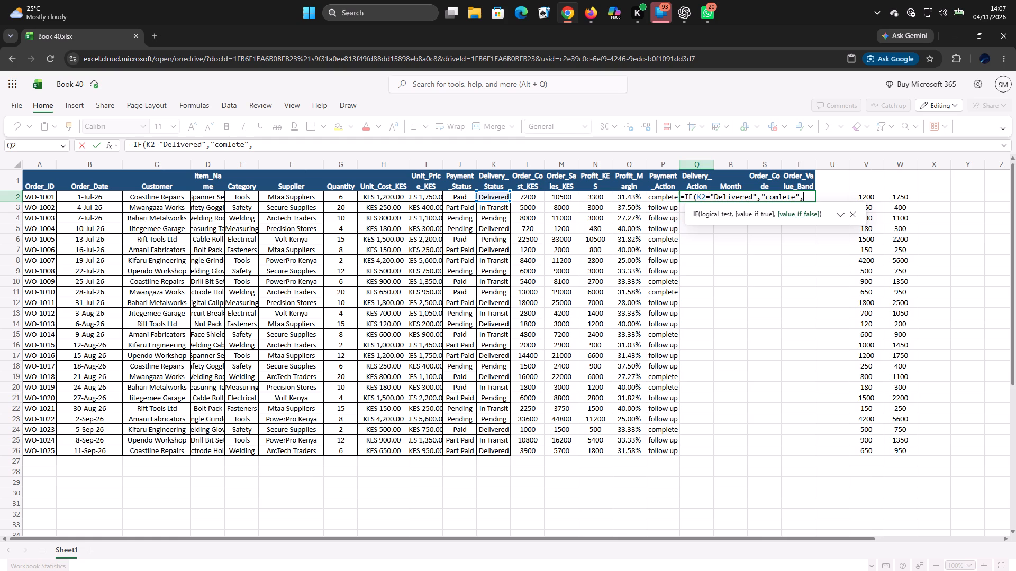
pyautogui.hotkey('shift', '"')
pyautogui.write('foll')
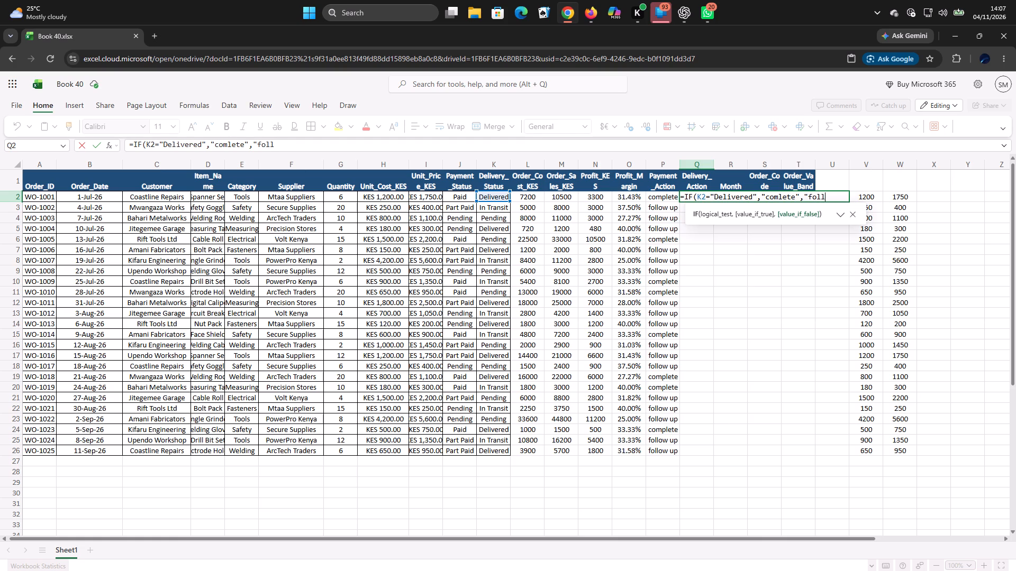
pyautogui.write('oe')
pyautogui.press('BackSpace')
pyautogui.write('w')
pyautogui.press('space')
pyautogui.write('up')
pyautogui.hotkey('shift', '"')
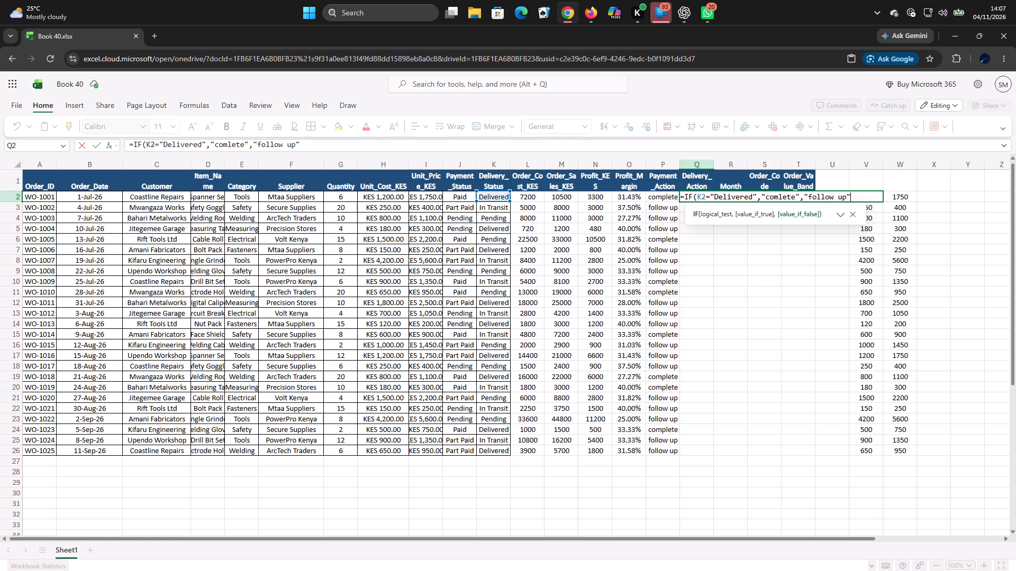
pyautogui.hotkey('shift', '_')
pyautogui.press('BackSpace')
pyautogui.hotkey('shift', ')')
pyautogui.press('Return')
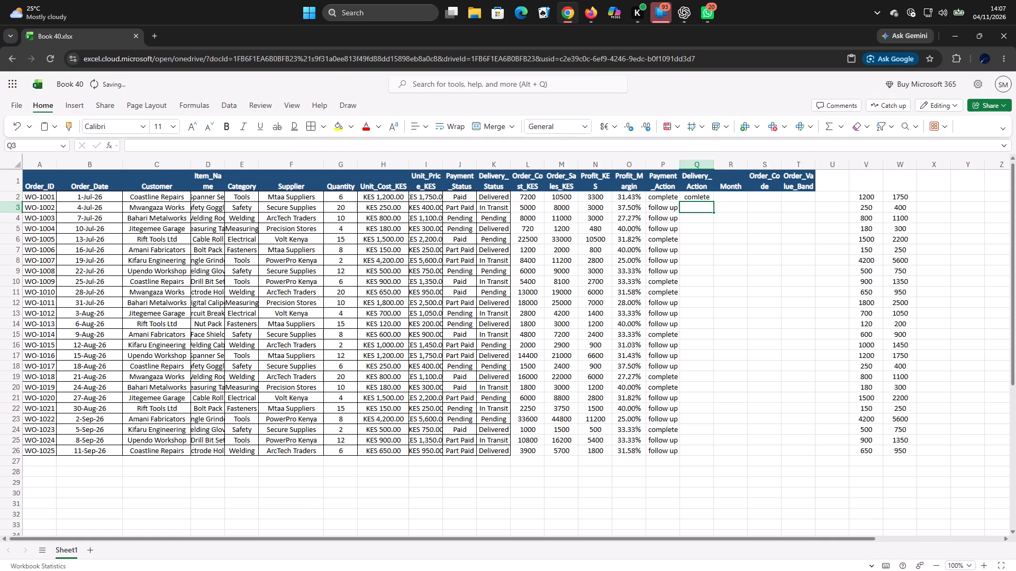
# Correct the spelling of the true result in the Q2 formula to "complete".
pyautogui.click(702, 198)
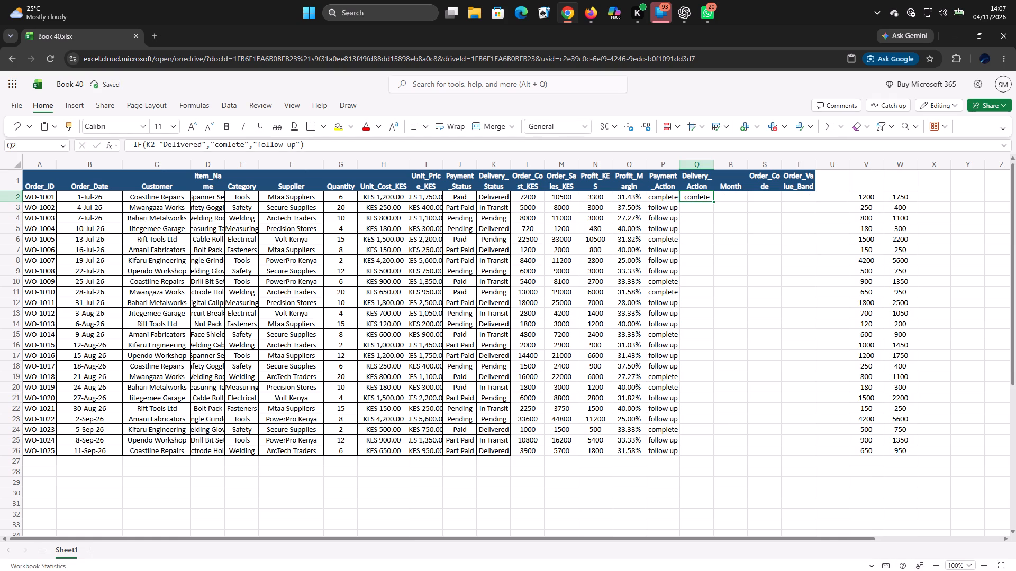
pyautogui.click(703, 198)
pyautogui.click(229, 145)
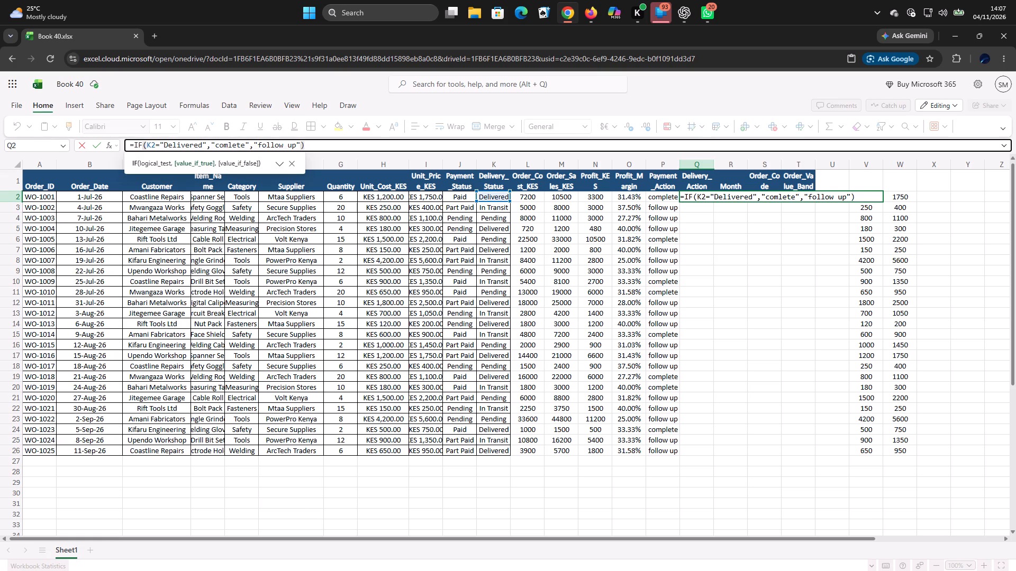
pyautogui.press('p')
pyautogui.press('Return')
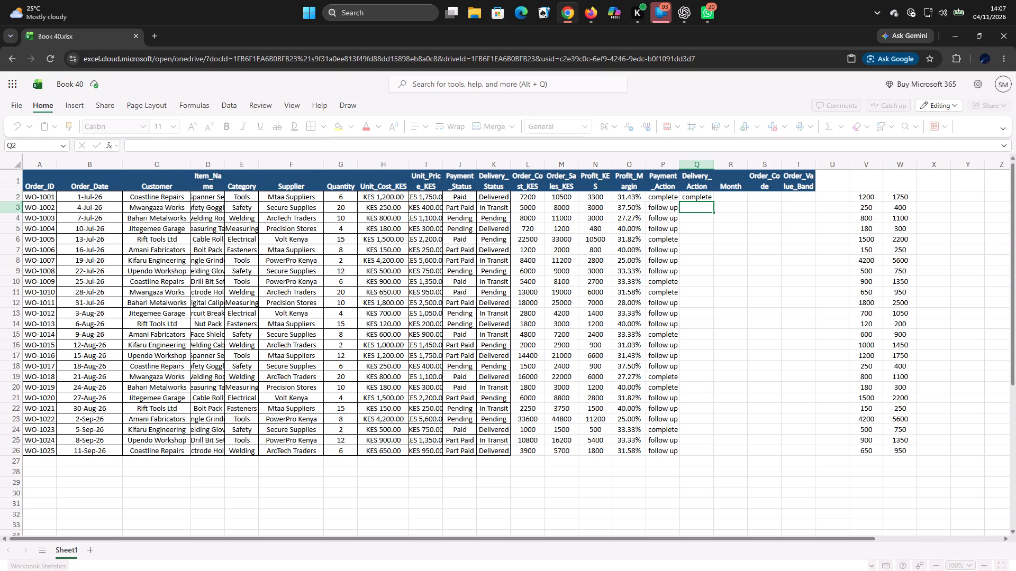
# Fill the Delivery_Action formula from Q2 down through Q26.
pyautogui.click(712, 197)
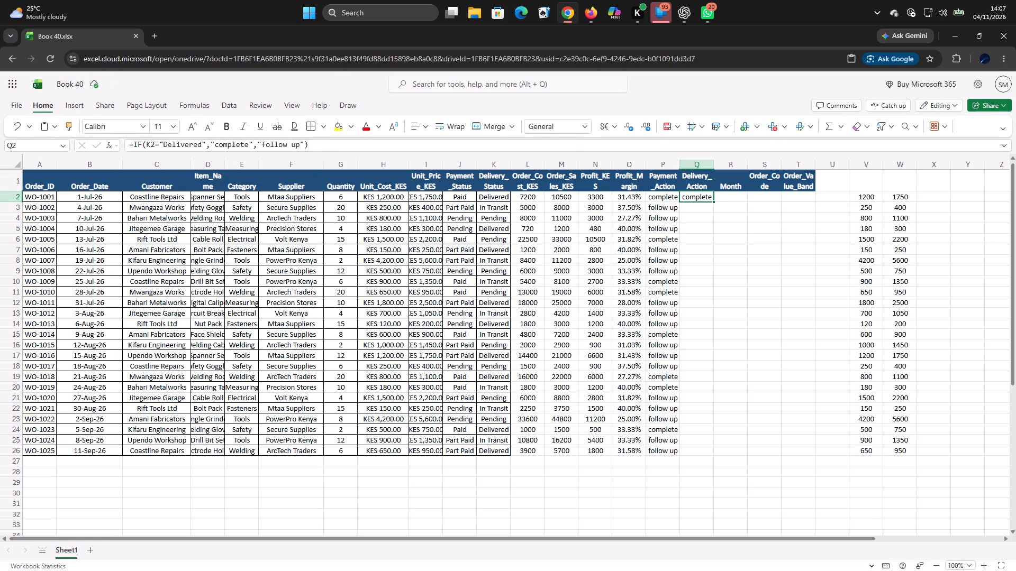
pyautogui.moveTo(713, 201); pyautogui.dragTo(711, 357)
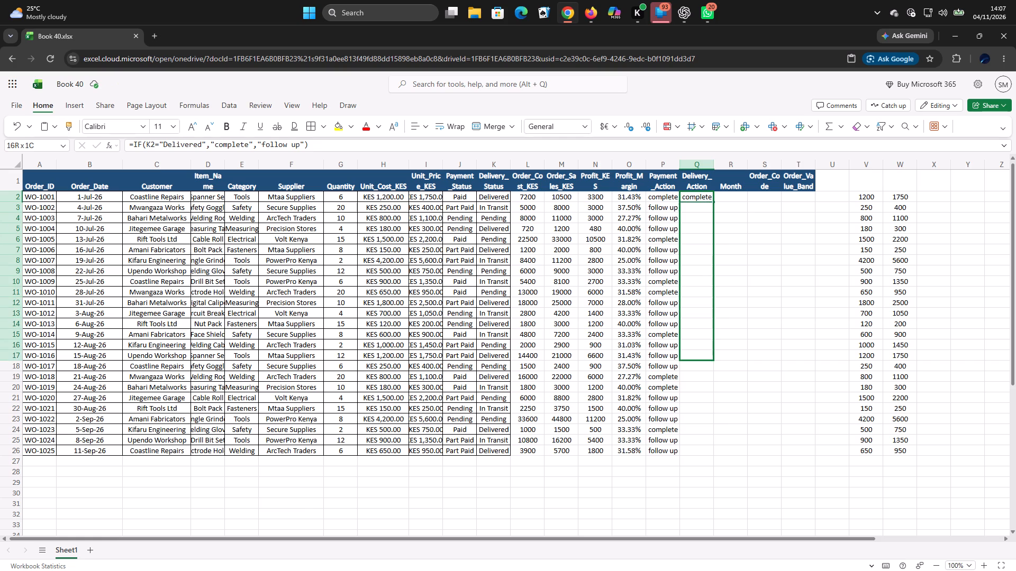
pyautogui.moveTo(711, 357); pyautogui.dragTo(700, 455)
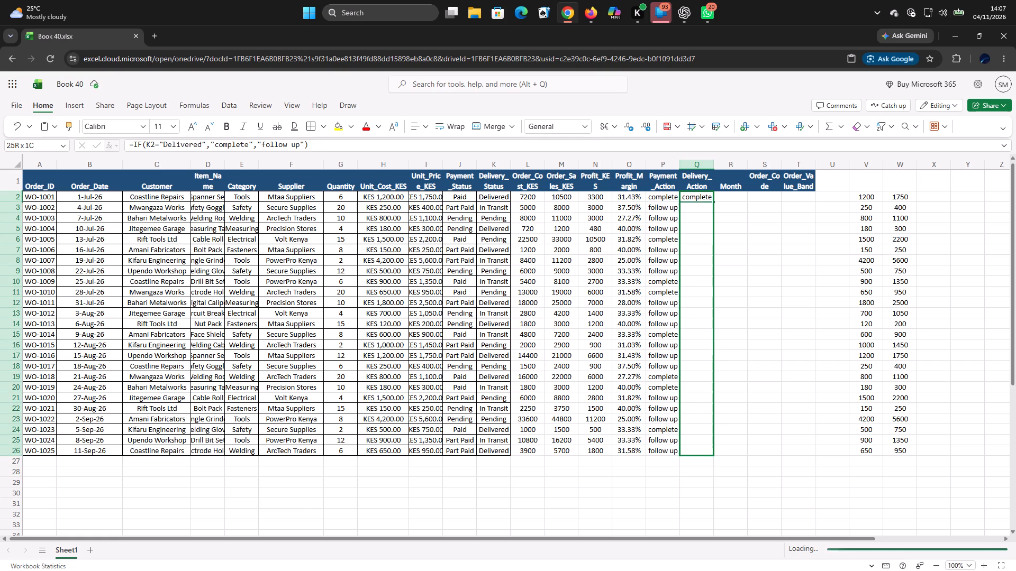
# Start a formula in the first Month cell, R2.
pyautogui.click(731, 199)
pyautogui.press('=')
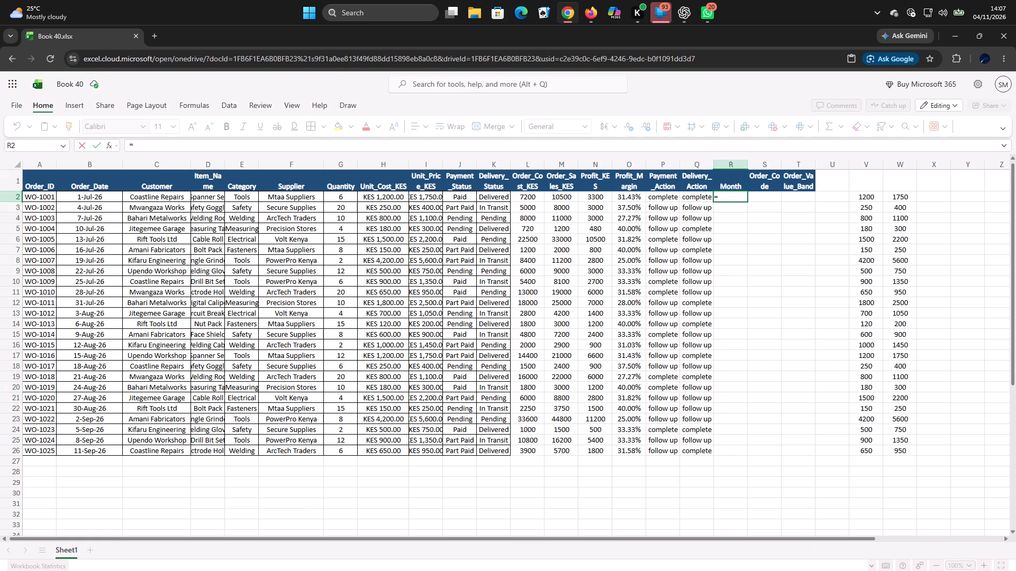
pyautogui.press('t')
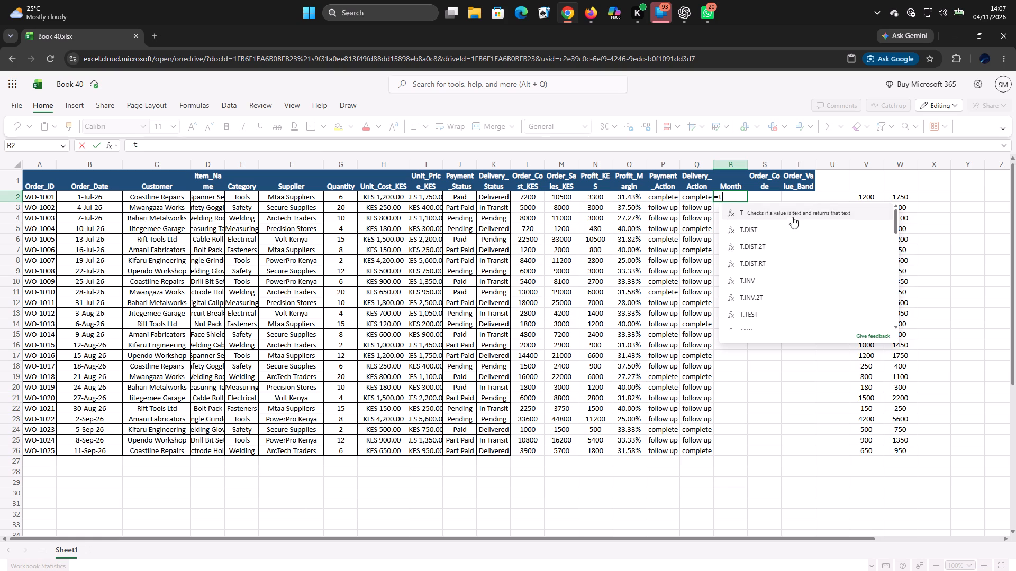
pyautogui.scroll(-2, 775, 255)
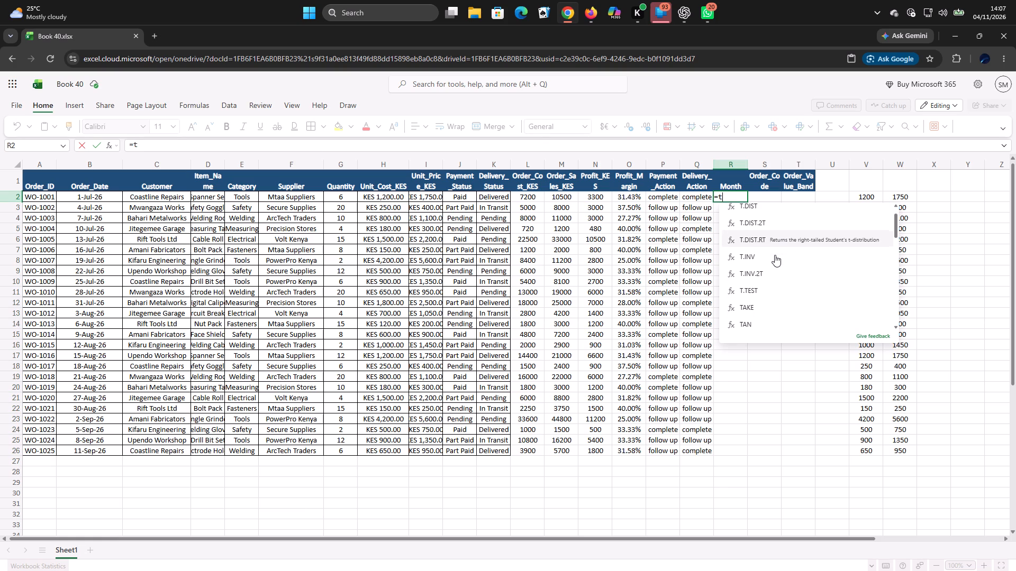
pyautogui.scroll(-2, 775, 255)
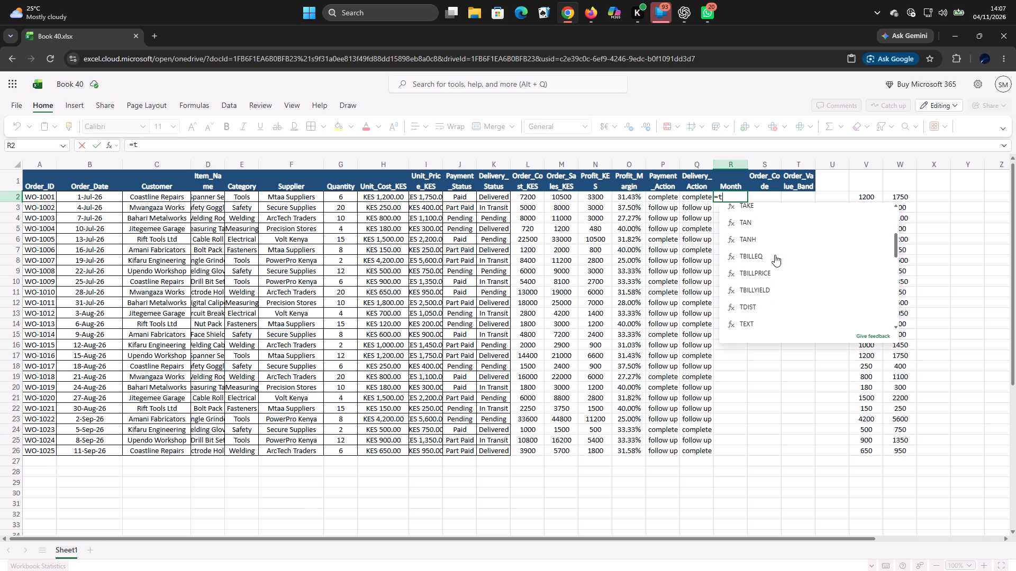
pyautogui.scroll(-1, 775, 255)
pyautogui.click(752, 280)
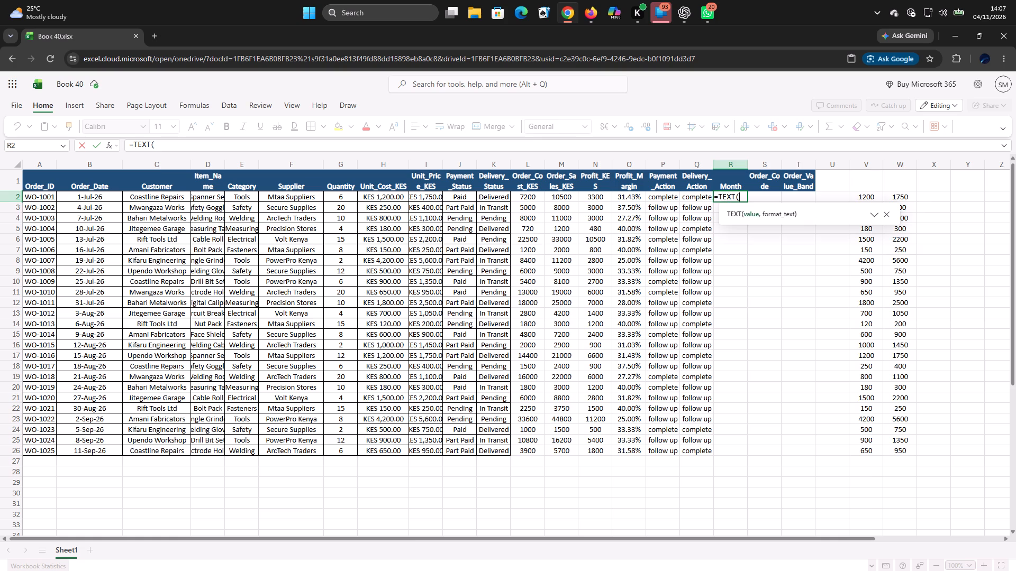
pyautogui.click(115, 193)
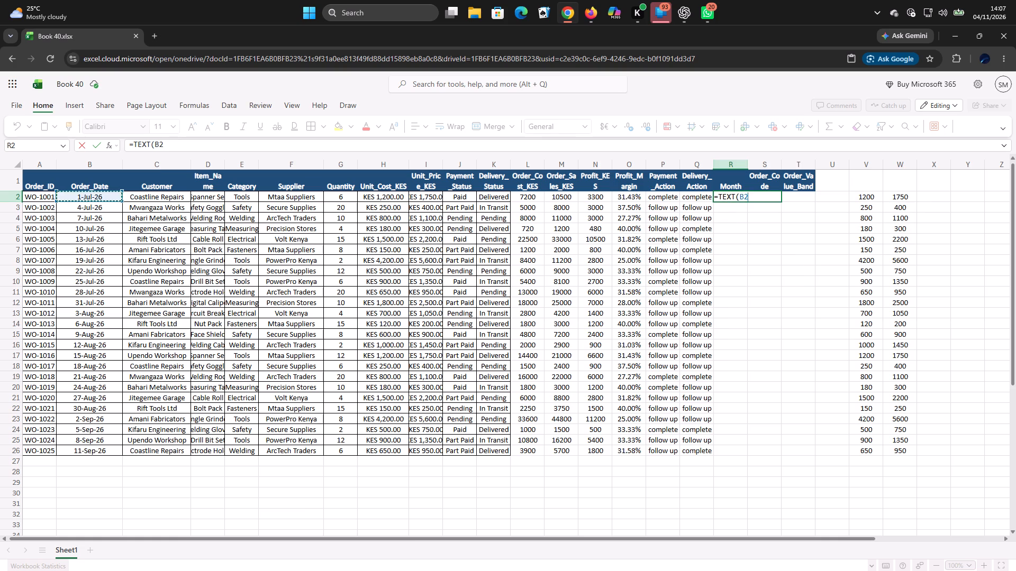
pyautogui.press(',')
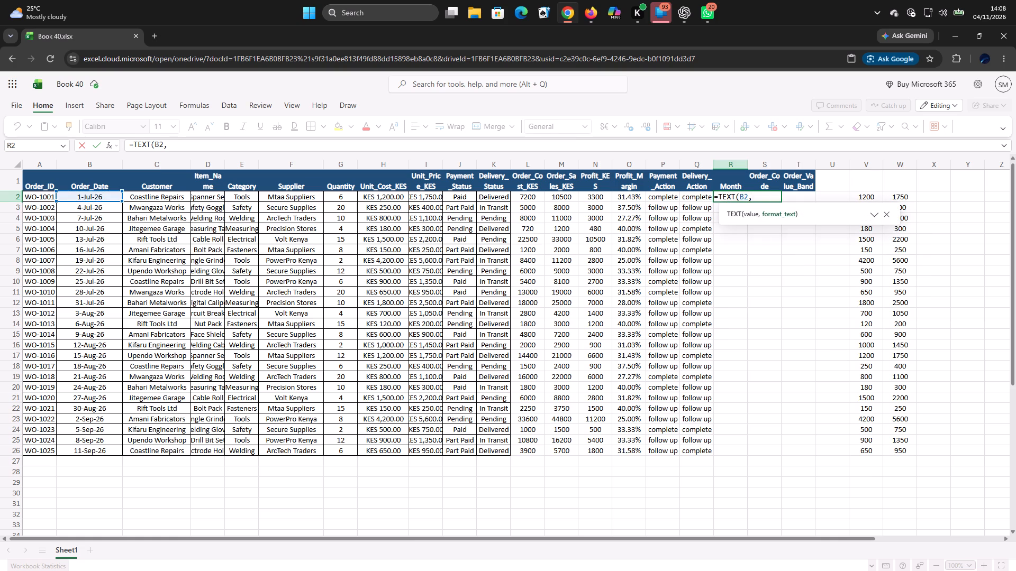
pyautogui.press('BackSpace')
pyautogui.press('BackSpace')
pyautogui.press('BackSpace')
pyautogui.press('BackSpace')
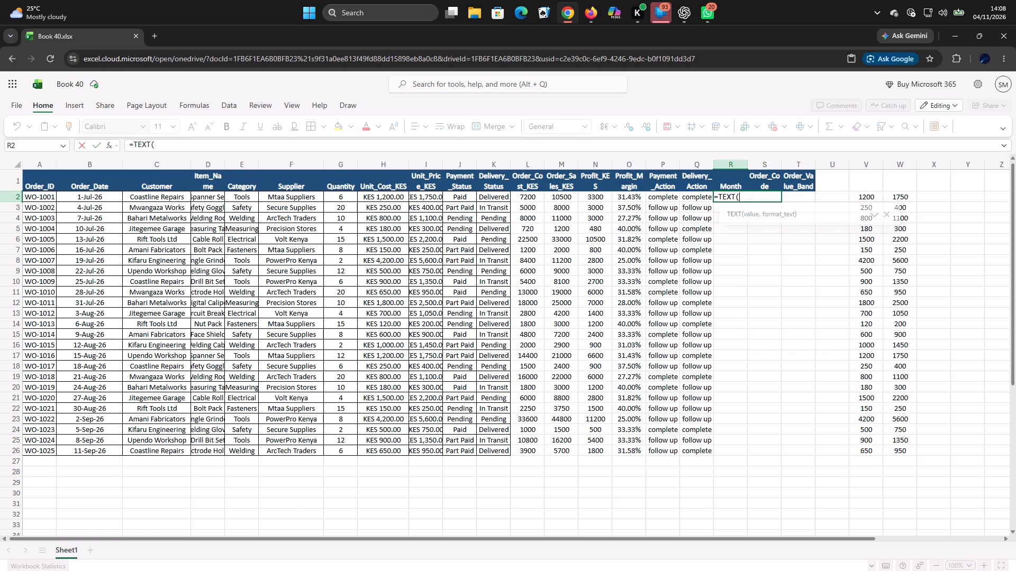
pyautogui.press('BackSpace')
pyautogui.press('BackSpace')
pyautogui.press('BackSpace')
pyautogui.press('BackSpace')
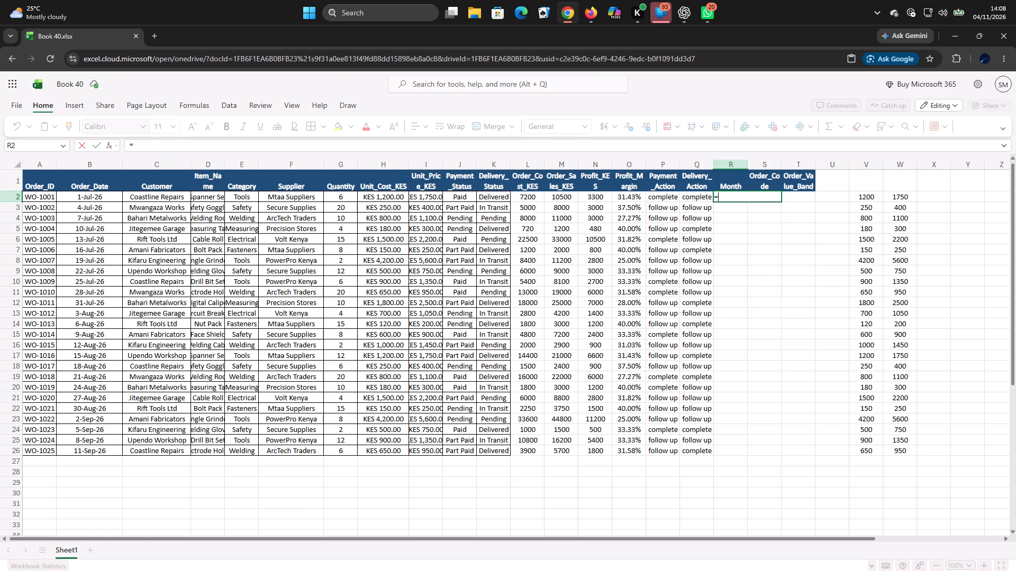
# Complete the R2 formula with the TEXT function so it returns the month of B2 in "mmm" format.
pyautogui.press('t')
pyautogui.press('e')
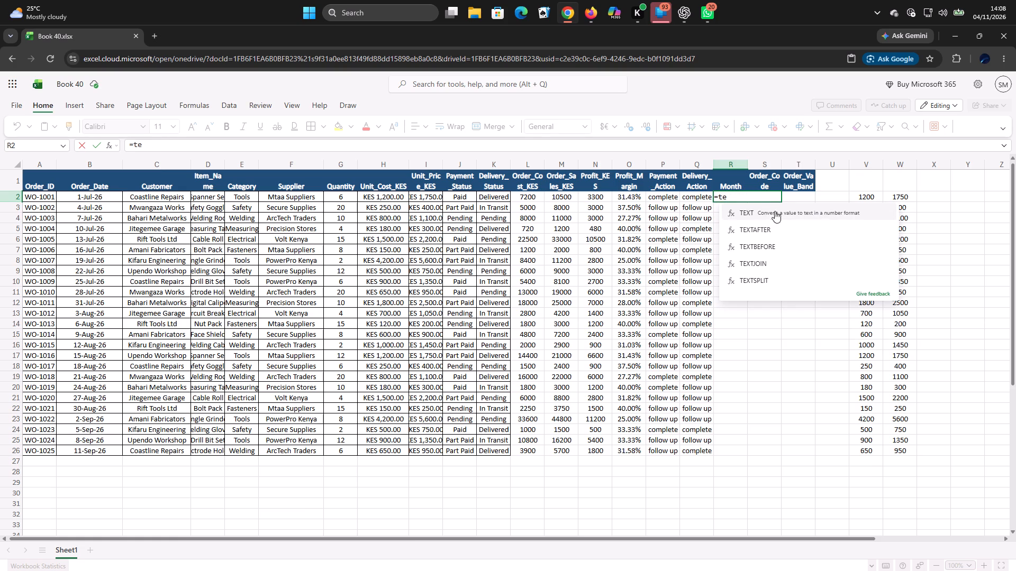
pyautogui.click(756, 210)
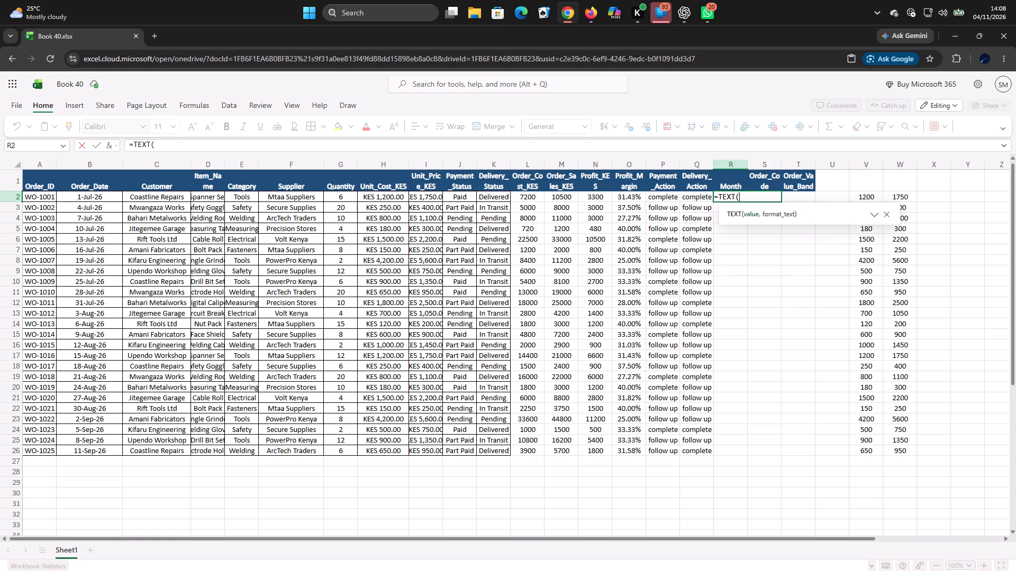
pyautogui.press('b')
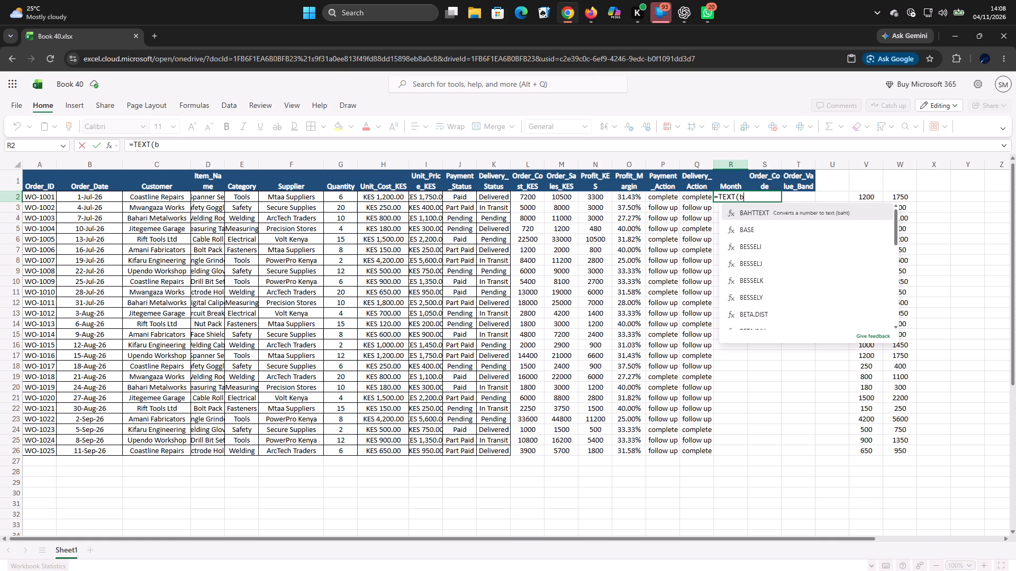
pyautogui.press('BackSpace')
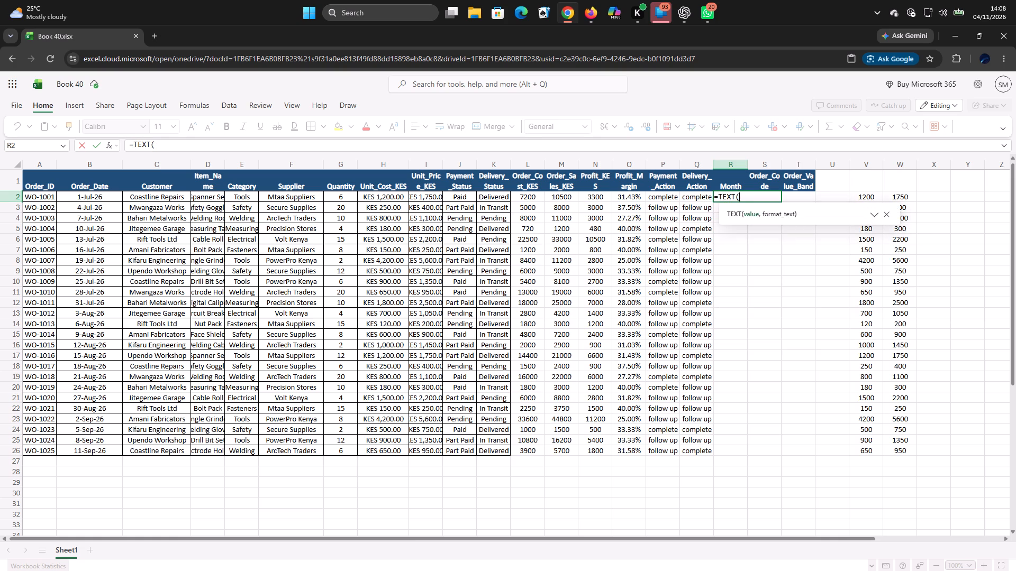
pyautogui.press('b')
pyautogui.press('2')
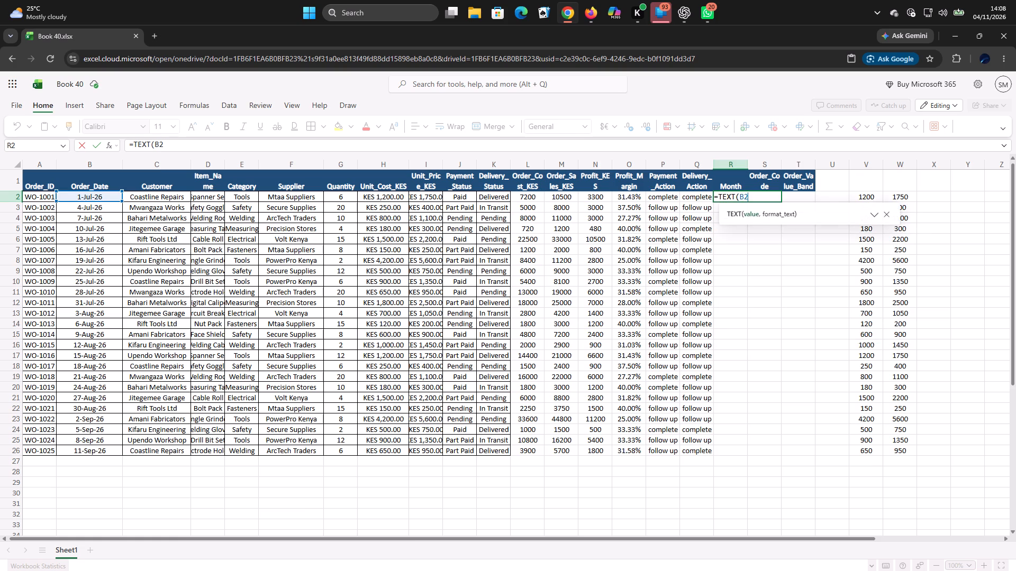
pyautogui.press(',')
pyautogui.hotkey('shift', '"')
pyautogui.write('MMM')
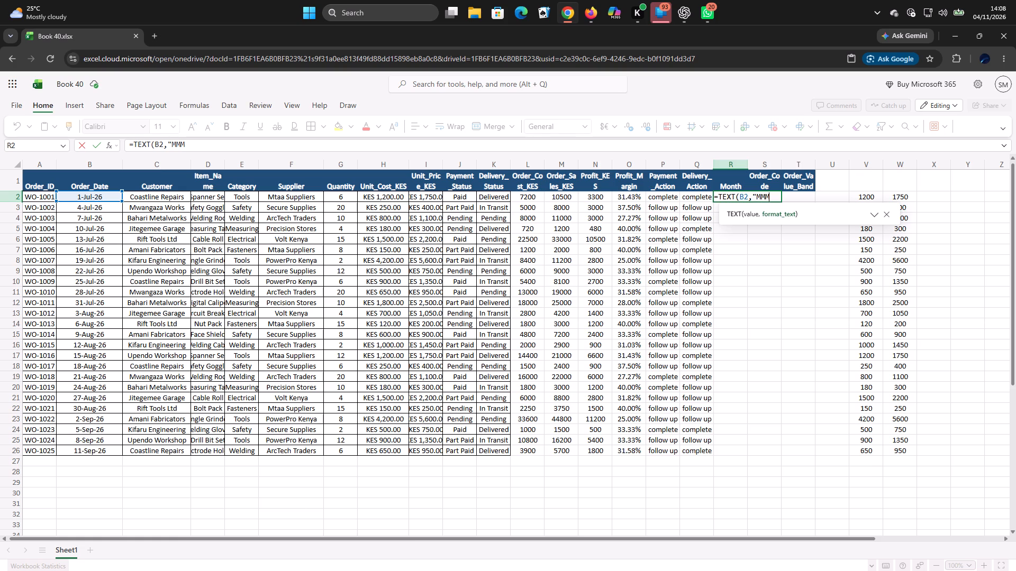
pyautogui.press('BackSpace')
pyautogui.press('BackSpace')
pyautogui.press('BackSpace')
pyautogui.write('mmm')
pyautogui.hotkey('shift', '"')
pyautogui.hotkey('shift', ')')
pyautogui.press('Return')
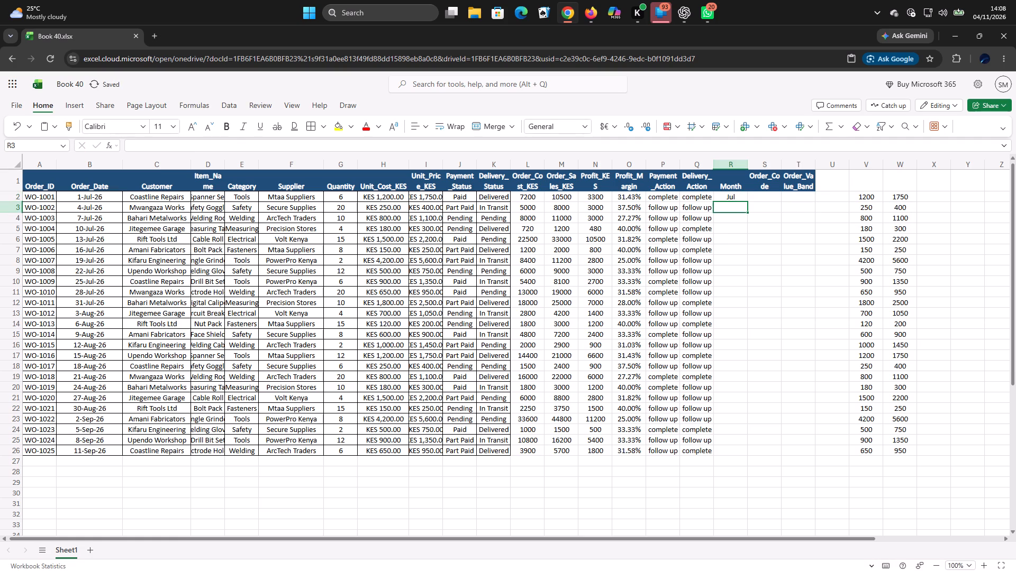
# Fill the Month formula from R2 down through R26.
pyautogui.click(728, 198)
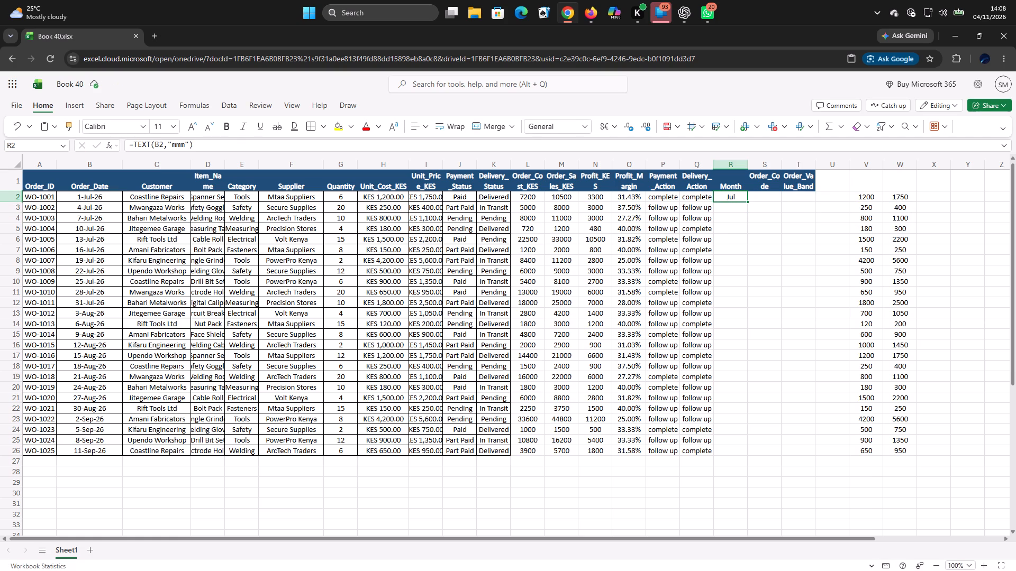
pyautogui.moveTo(747, 203); pyautogui.dragTo(751, 407)
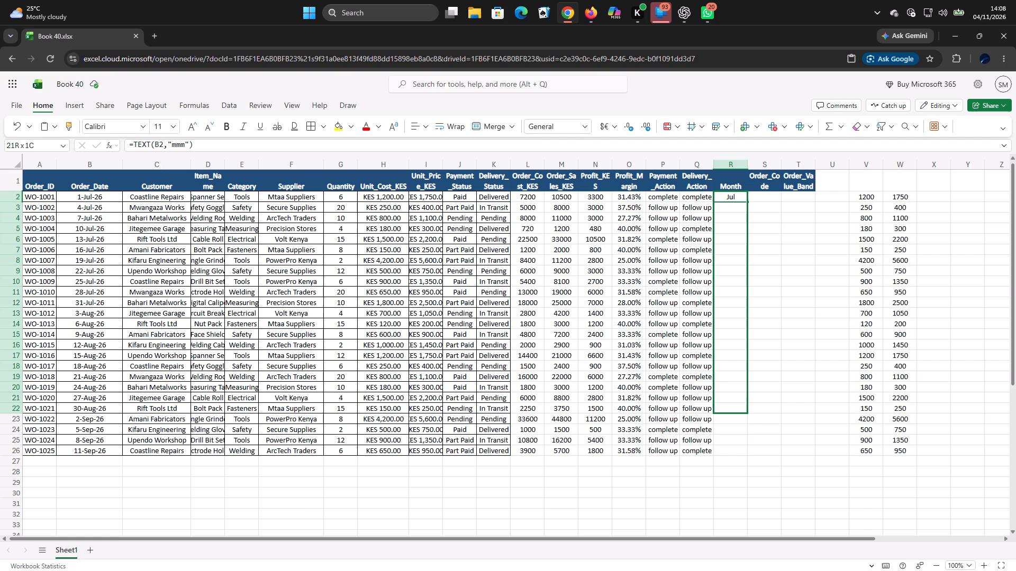
pyautogui.moveTo(751, 407); pyautogui.dragTo(750, 449)
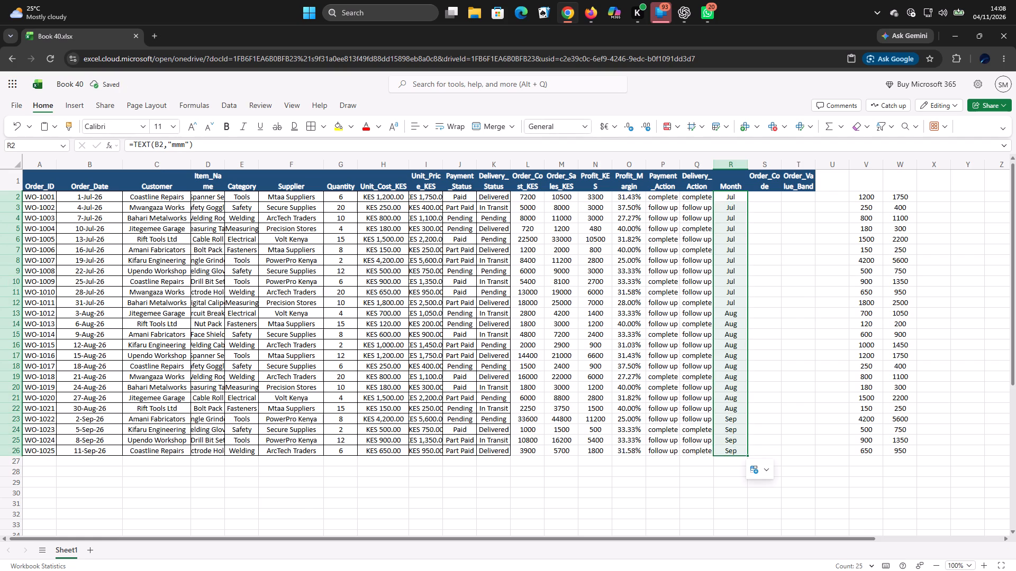
# Make the Month values in R2:R26 bold and italic.
pyautogui.click(226, 130)
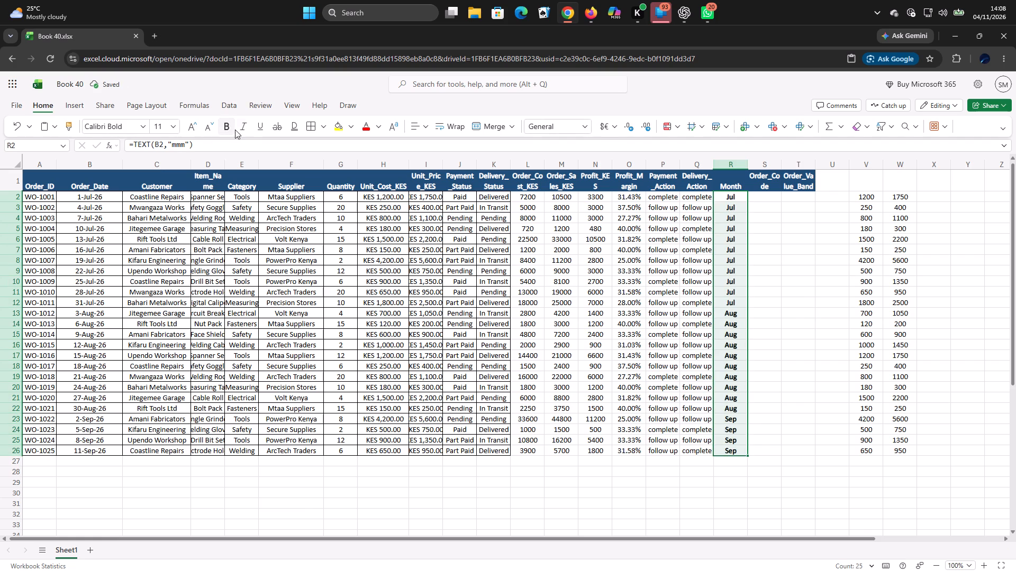
pyautogui.click(239, 130)
pyautogui.click(239, 130)
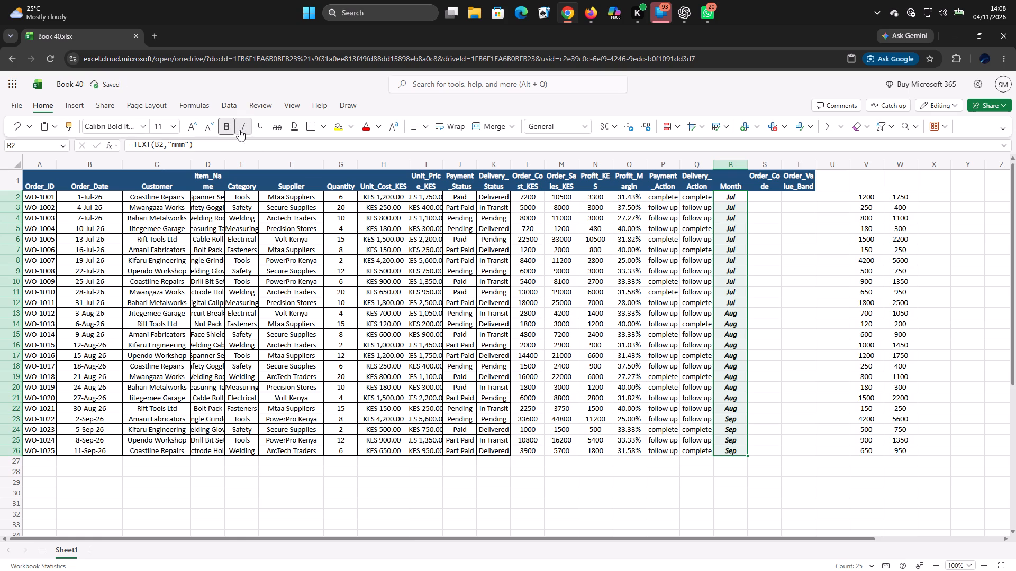
pyautogui.click(239, 130)
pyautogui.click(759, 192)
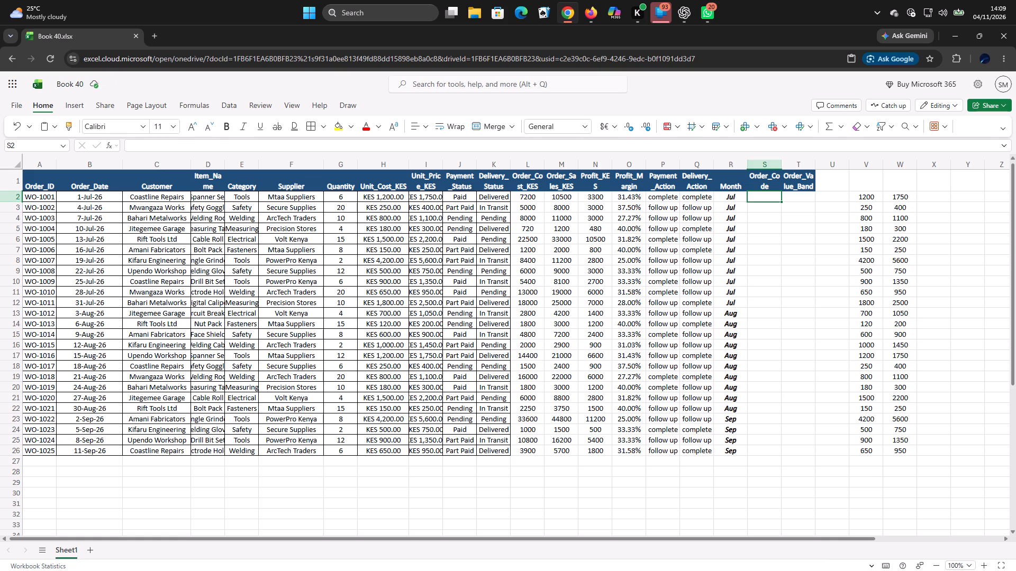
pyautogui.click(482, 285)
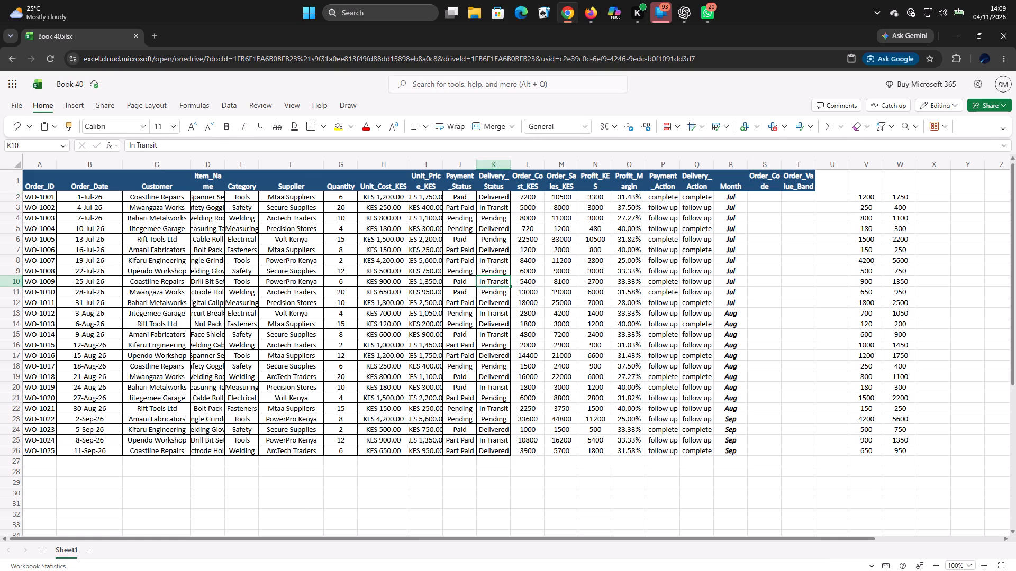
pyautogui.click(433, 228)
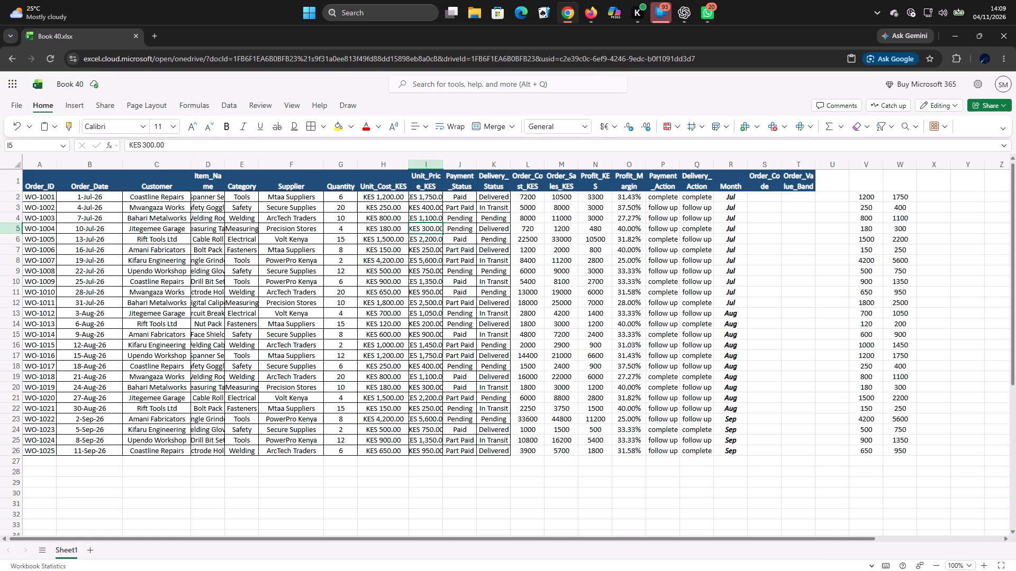
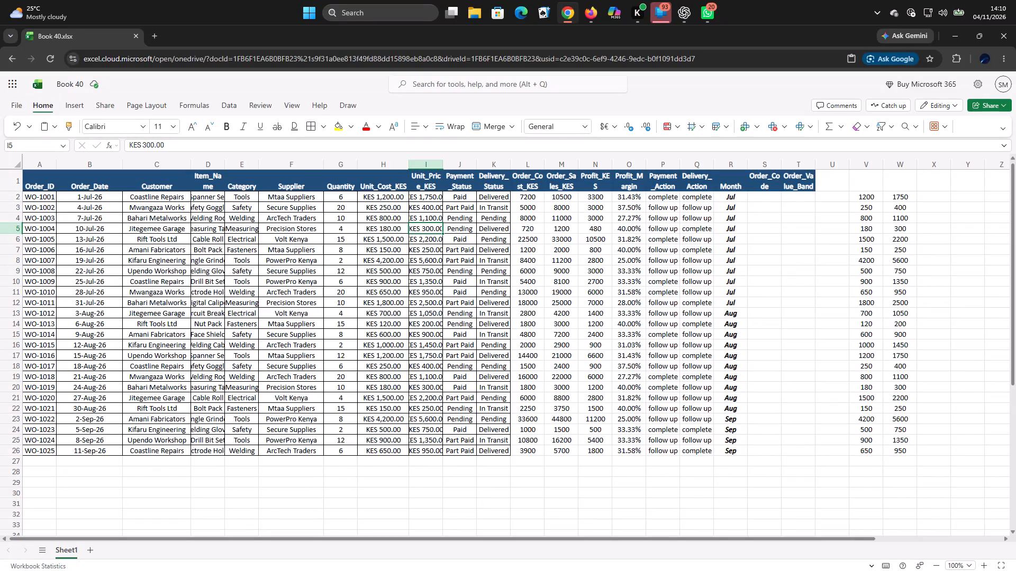
# Start a formula in the first Order_Code cell, S2.
pyautogui.click(569, 252)
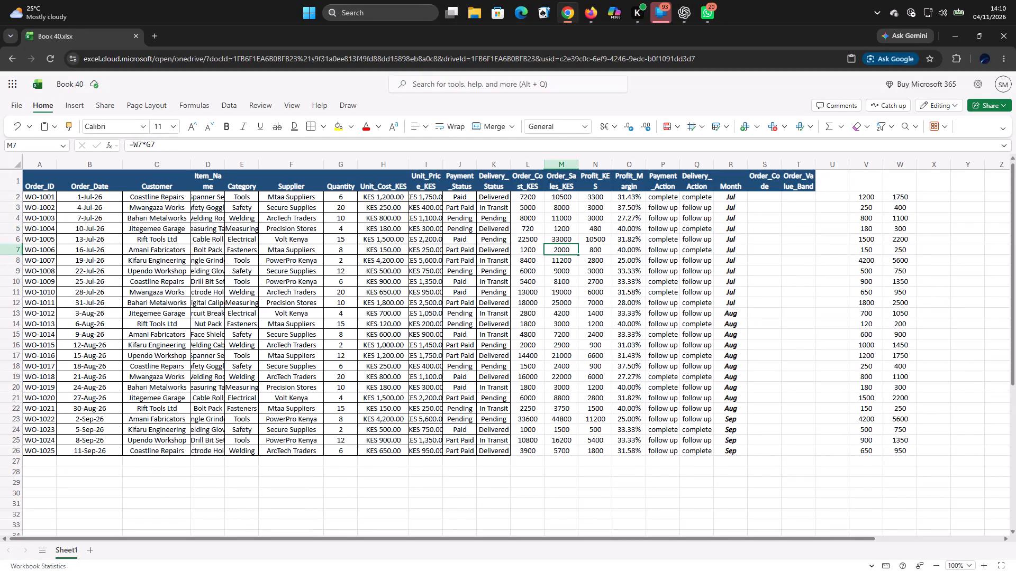
pyautogui.click(751, 193)
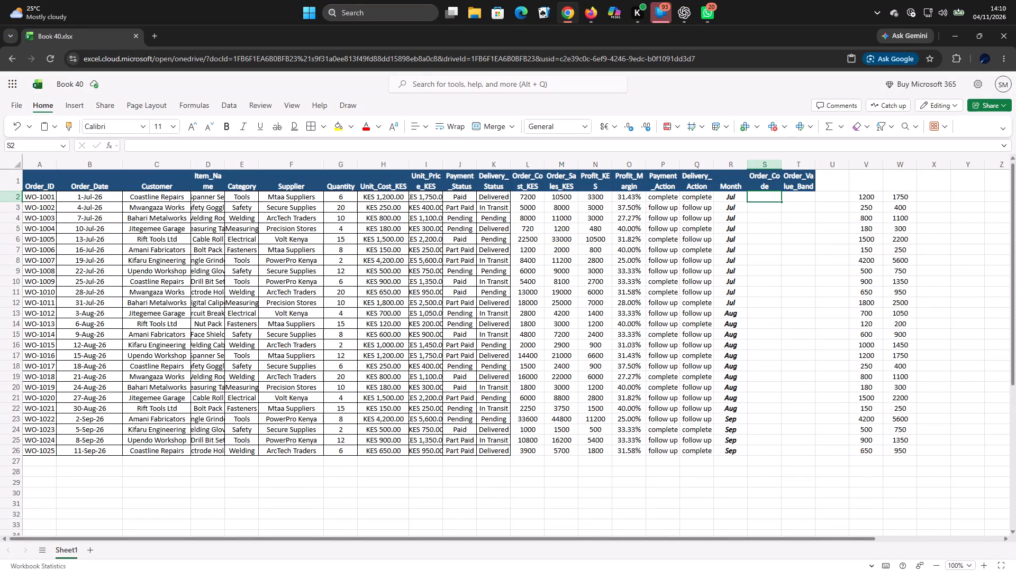
pyautogui.press('=')
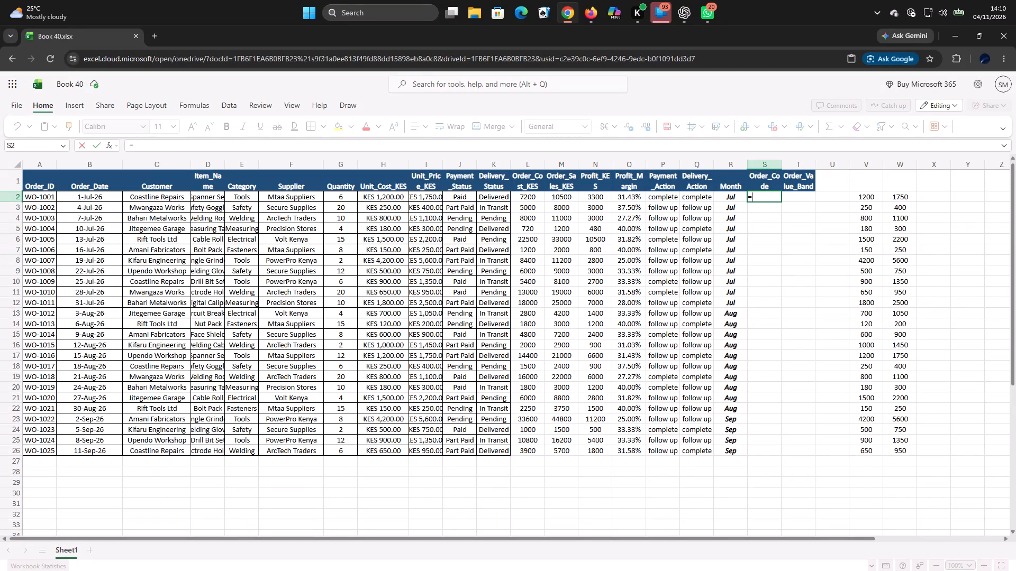
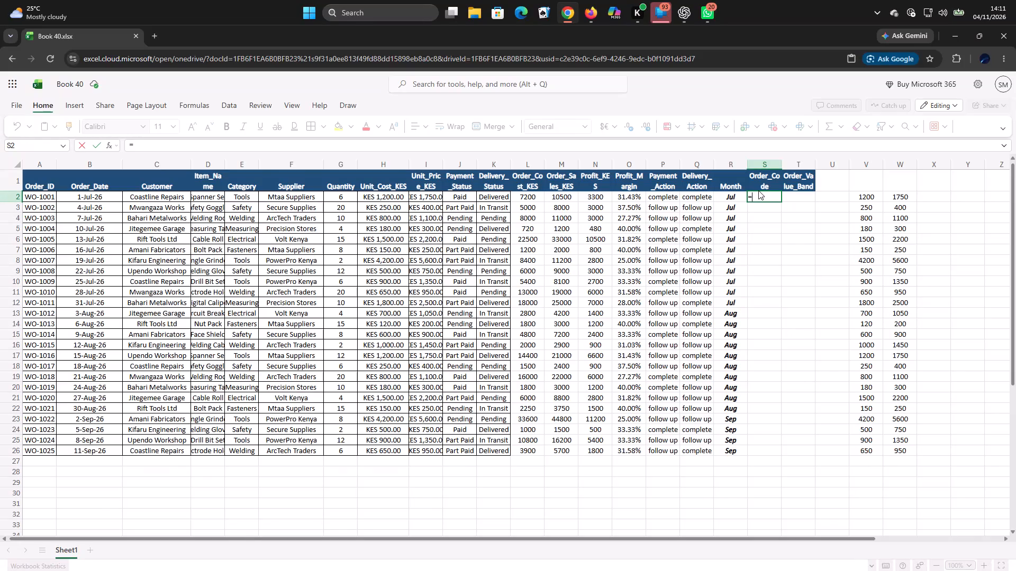
# Build the Order_Code formula in S2 with UPPER around TEXT, referencing item name cell D2 with 2 as the format argument: =UPPER(TEXT(D2,2.
pyautogui.click(758, 190)
pyautogui.write('upp')
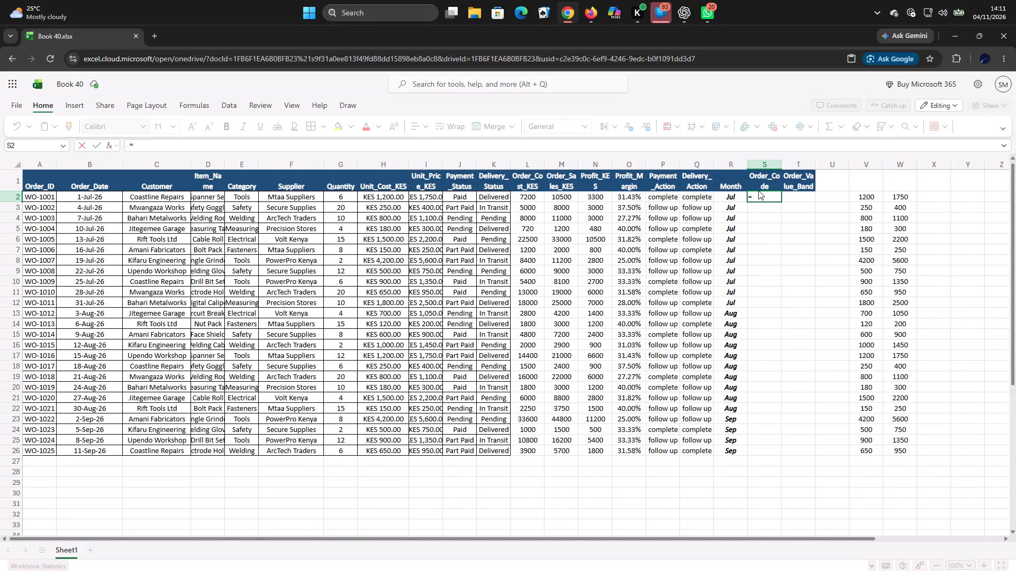
pyautogui.click(759, 193)
pyautogui.press('u')
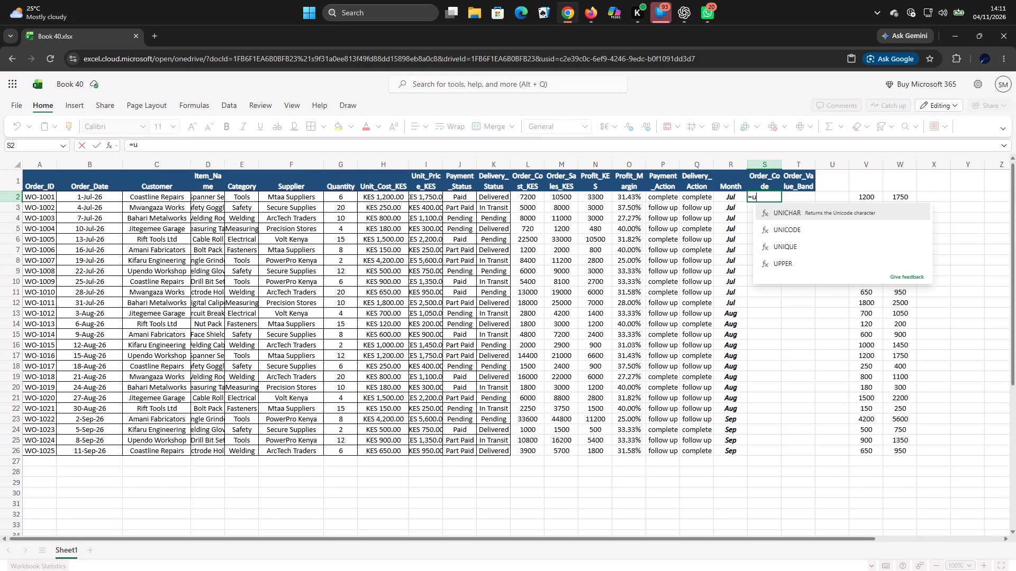
pyautogui.click(780, 259)
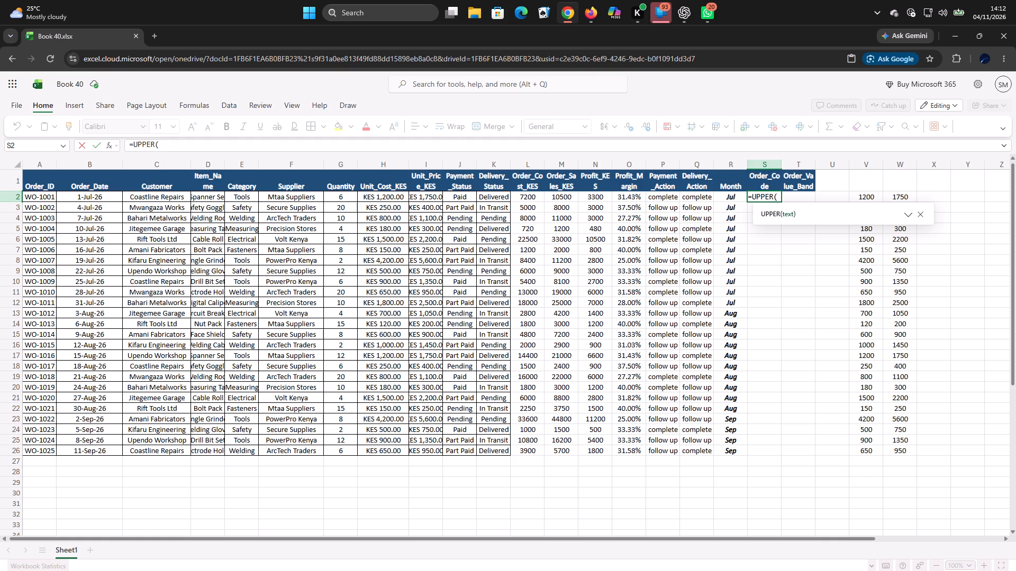
pyautogui.press('t')
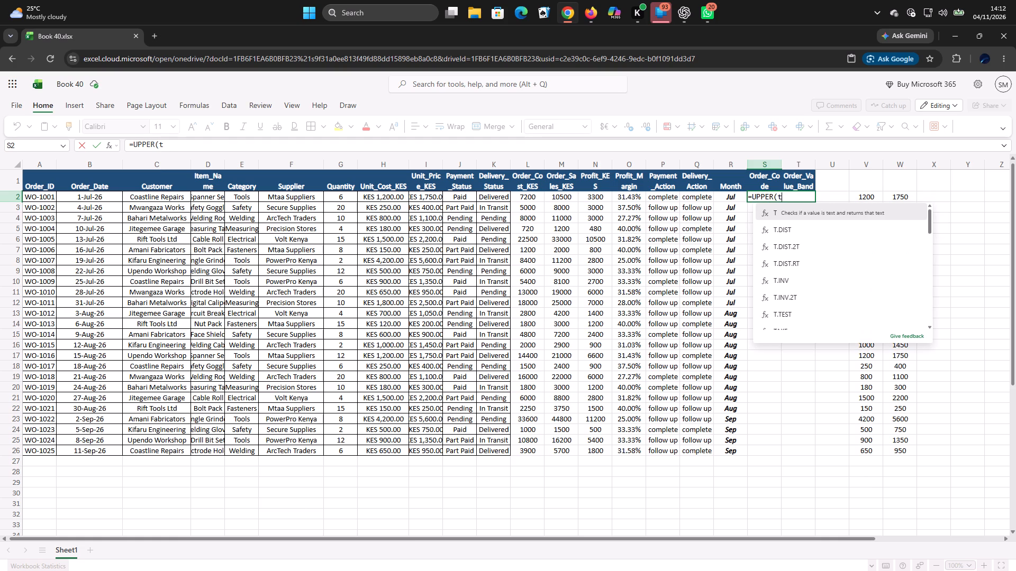
pyautogui.press('e')
pyautogui.press('x')
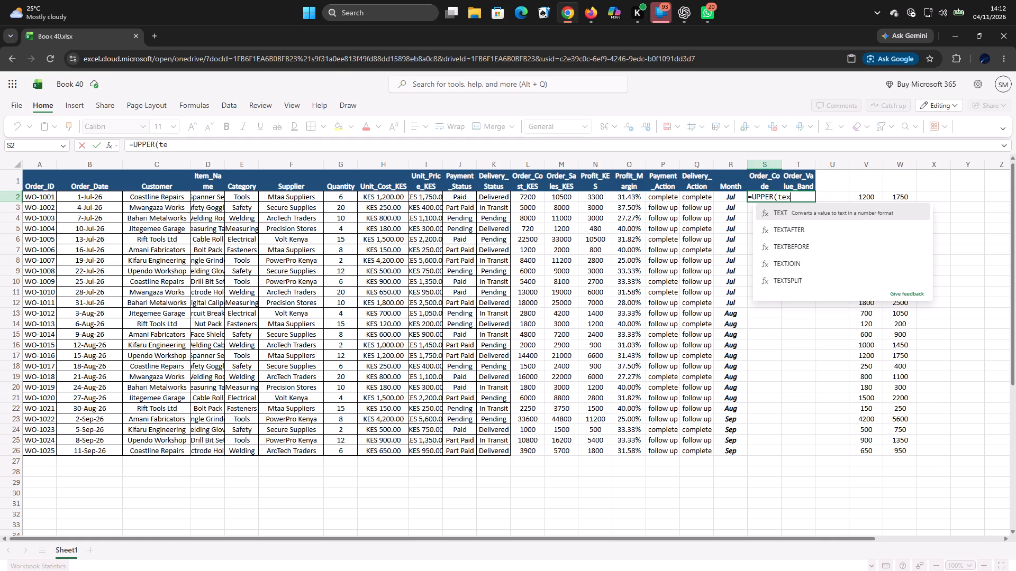
pyautogui.click(792, 214)
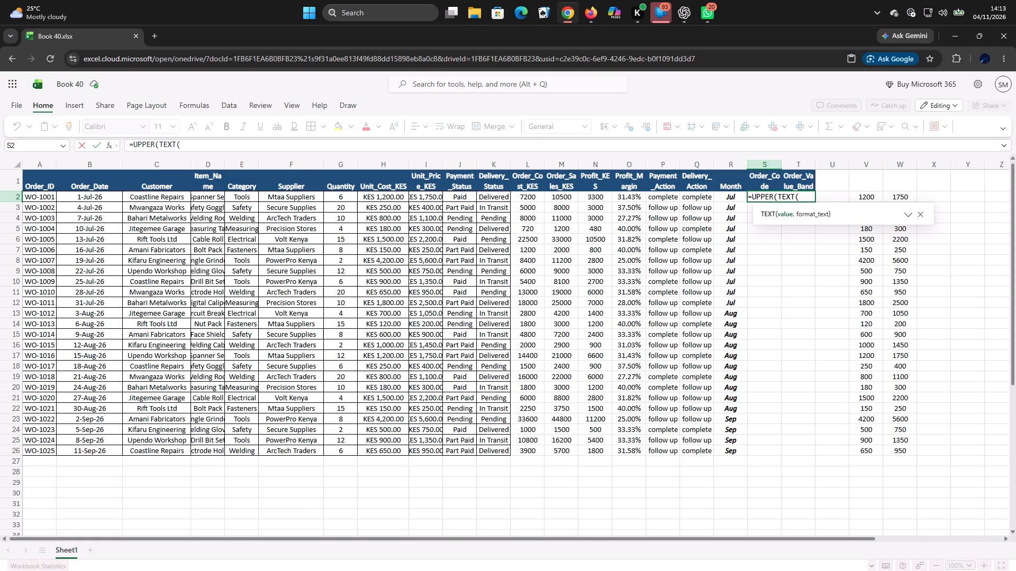
pyautogui.click(209, 195)
pyautogui.press(',')
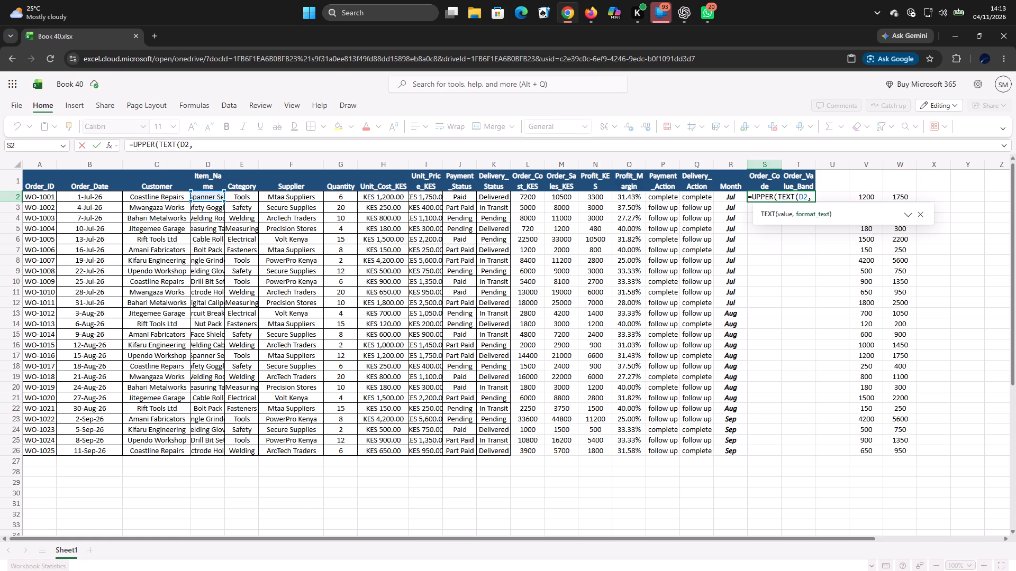
pyautogui.press('2')
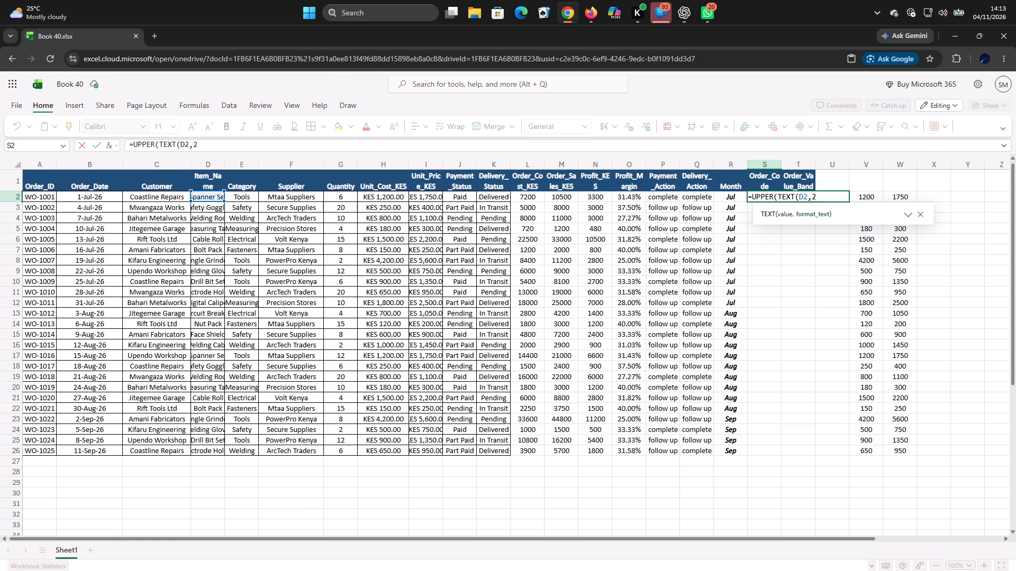
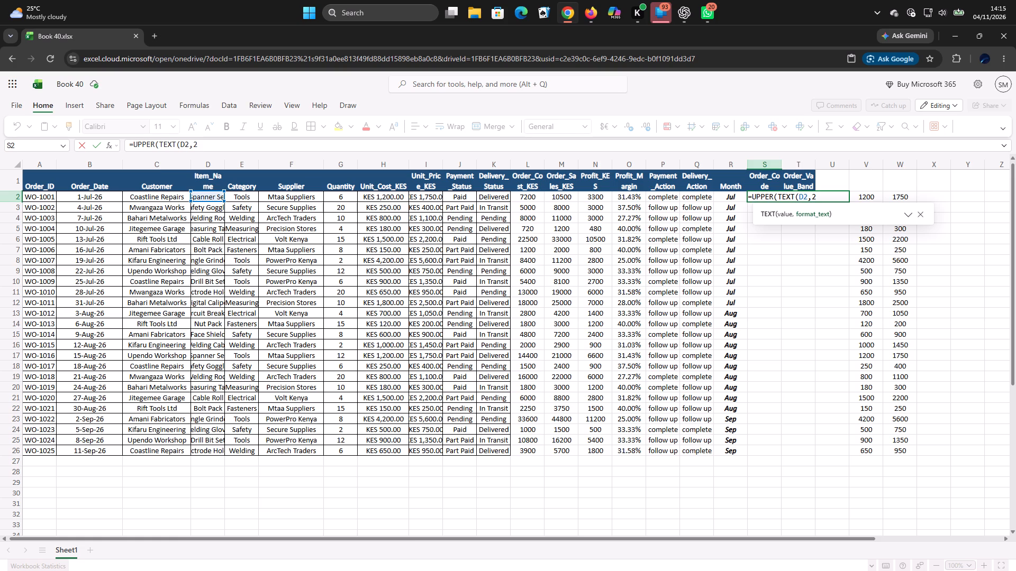
# Close the TEXT function in the S2 formula and add a concatenation operator after it: =UPPER(TEXT(D2,2)&.
pyautogui.click(823, 196)
pyautogui.press('v')
pyautogui.press('BackSpace')
pyautogui.hotkey('shift', ')')
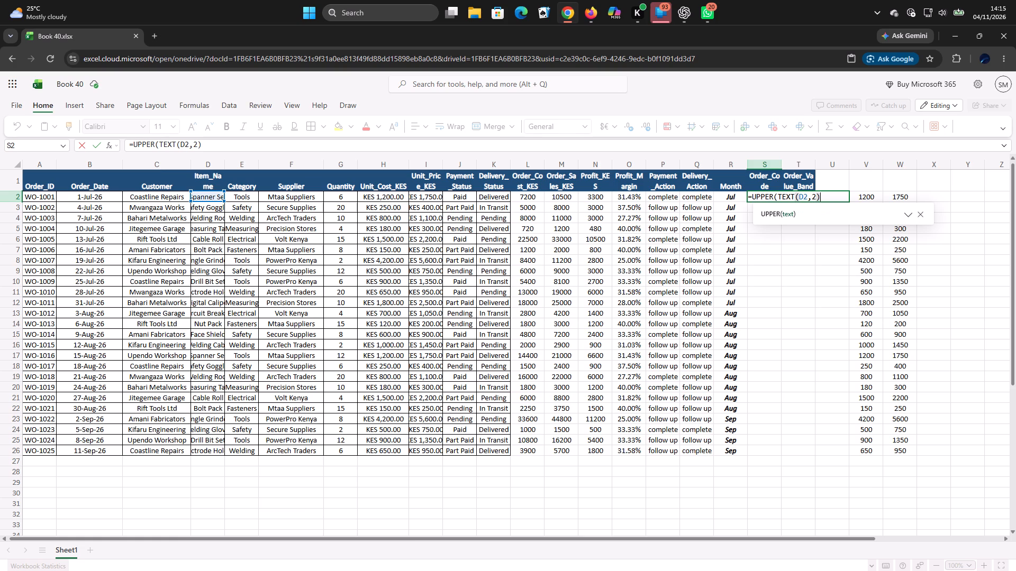
pyautogui.hotkey('shift', '^')
pyautogui.press('BackSpace')
pyautogui.hotkey('shift', '*')
pyautogui.press('BackSpace')
pyautogui.write('(*&')
pyautogui.press('Left')
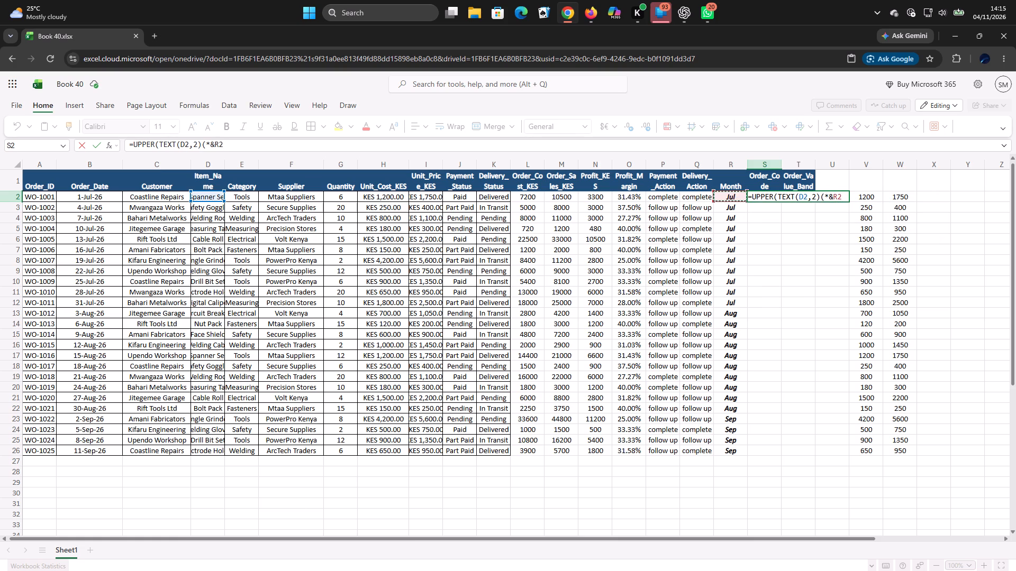
pyautogui.press('BackSpace')
pyautogui.press('BackSpace')
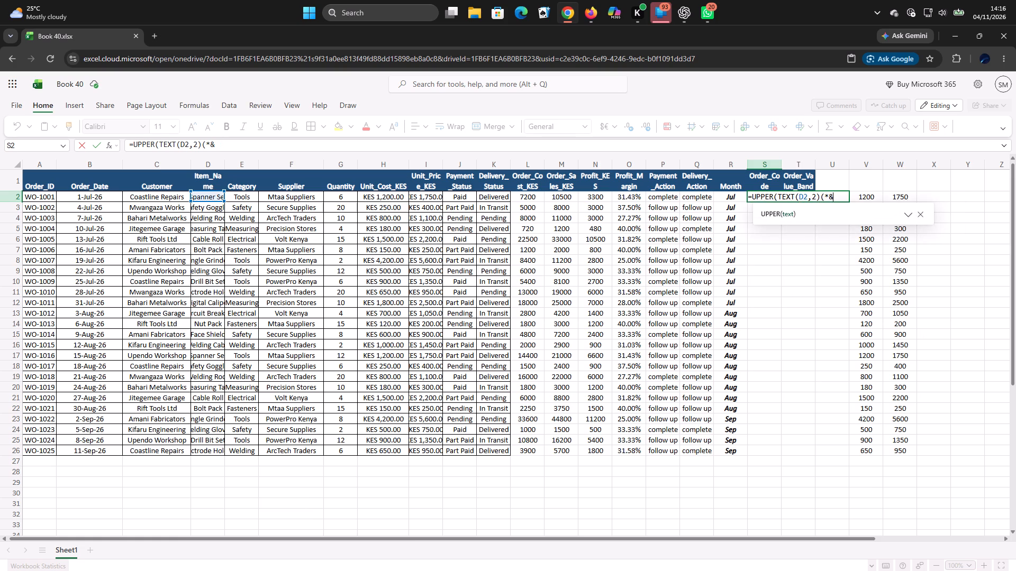
pyautogui.click(829, 195)
pyautogui.press('BackSpace')
pyautogui.press('BackSpace')
pyautogui.press('BackSpace')
pyautogui.hotkey('shift', '(')
pyautogui.press('BackSpace')
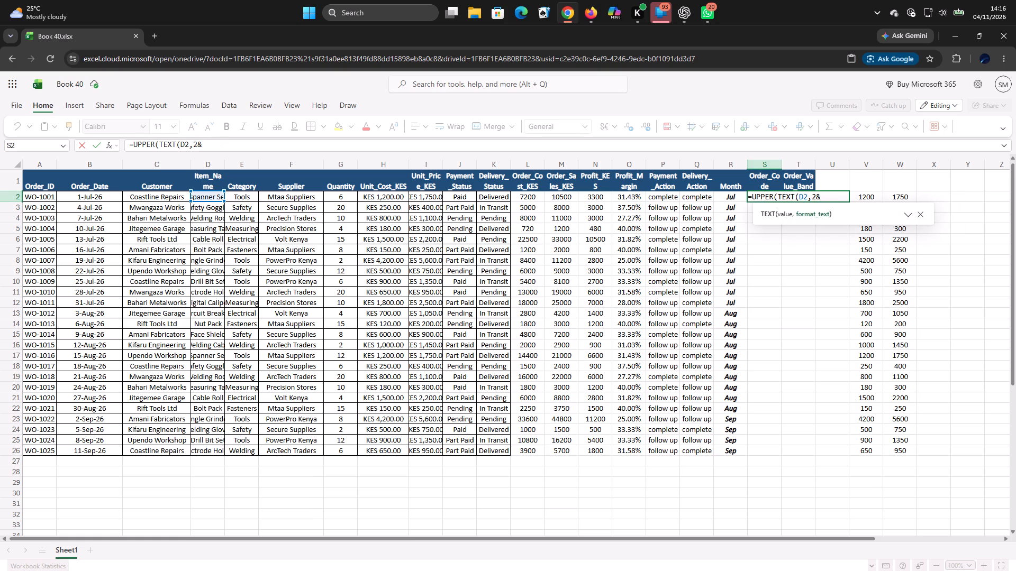
pyautogui.hotkey('shift', ')')
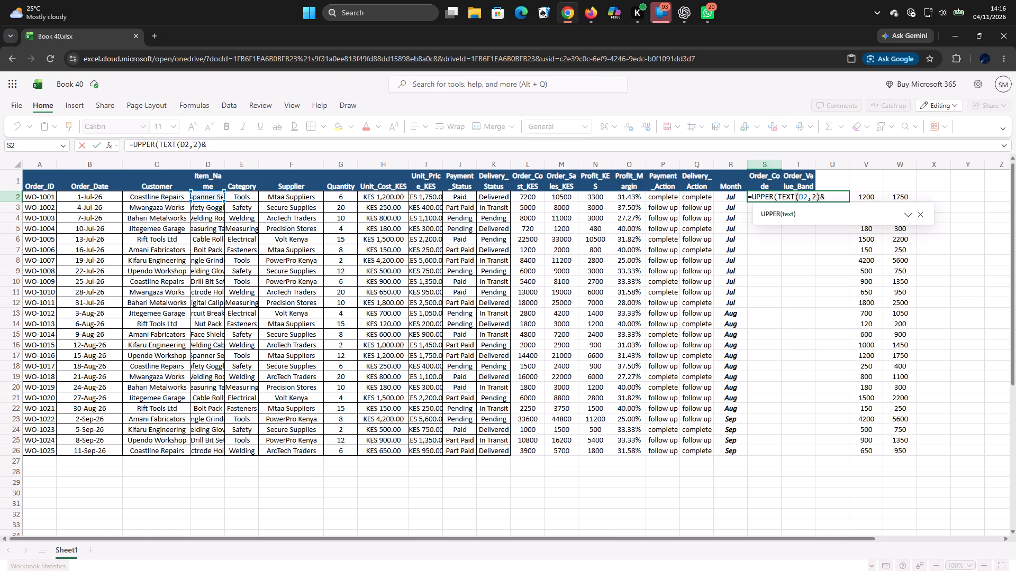
# Append RIGHT with the last 3 characters of order ID cell A2 and enter the formula as =UPPER(TEXT(D2,2)&RIGHT(A2,3).
pyautogui.click(832, 197)
pyautogui.press('r')
pyautogui.write('ig')
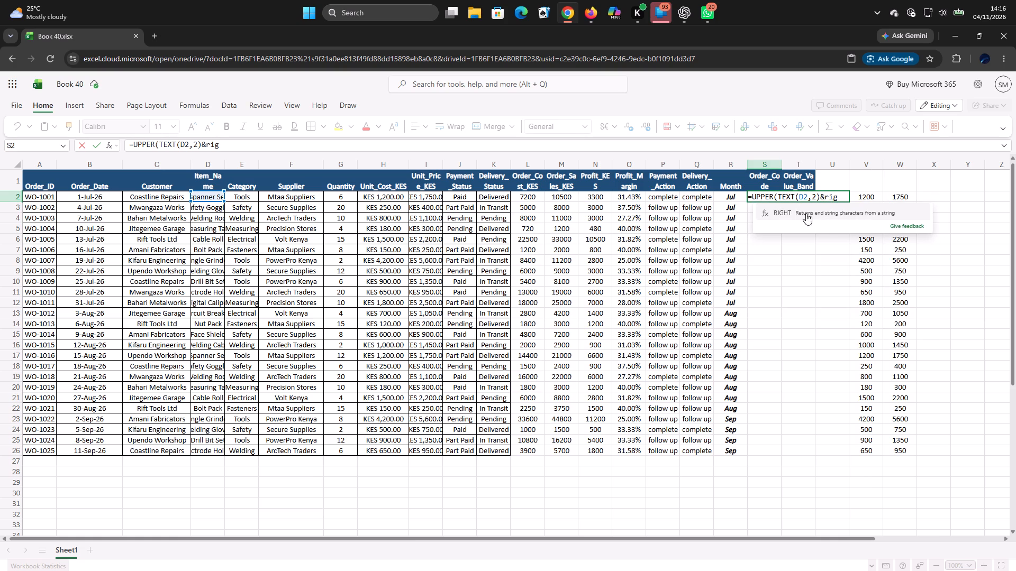
pyautogui.click(791, 211)
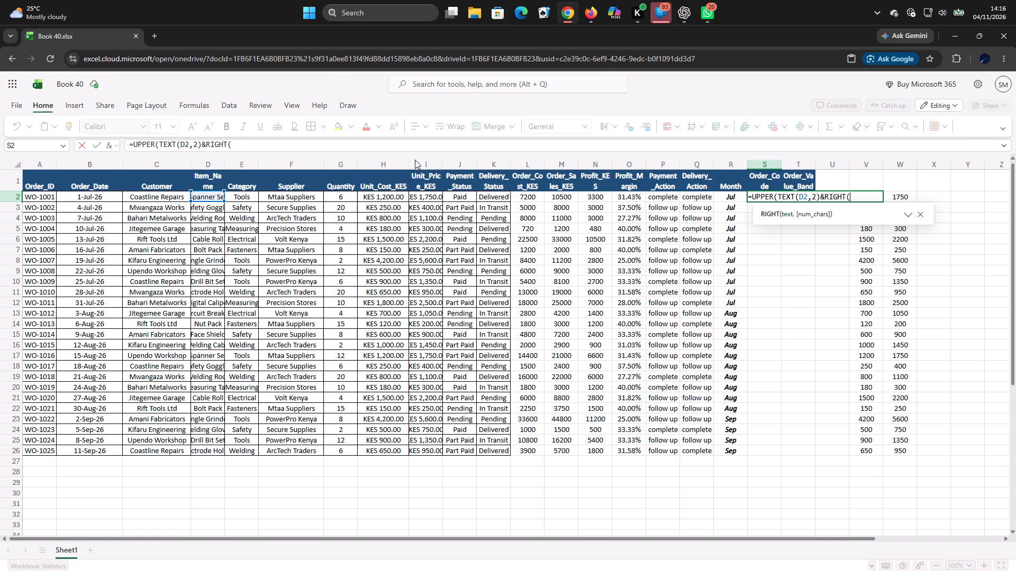
pyautogui.click(39, 194)
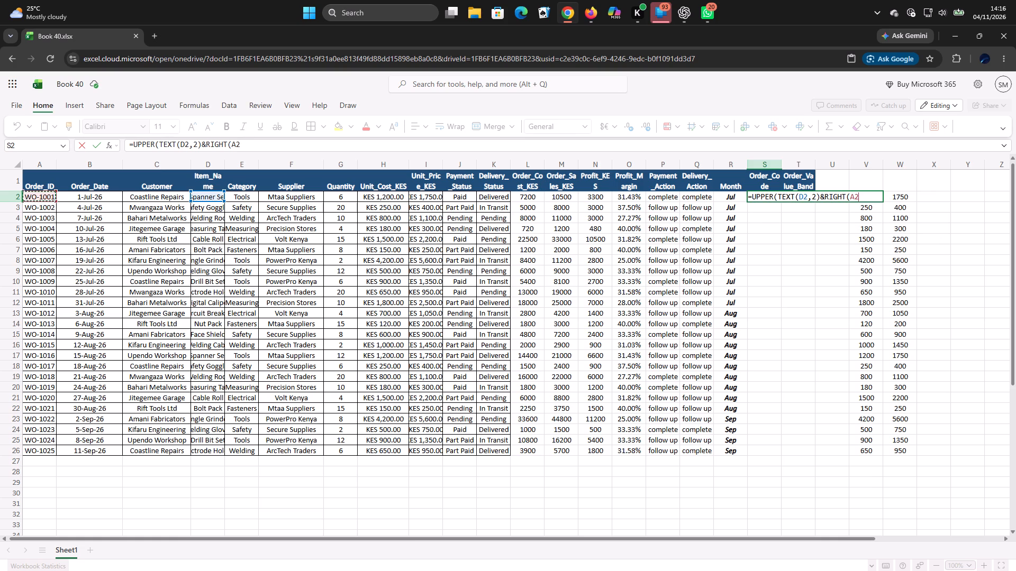
pyautogui.press(',')
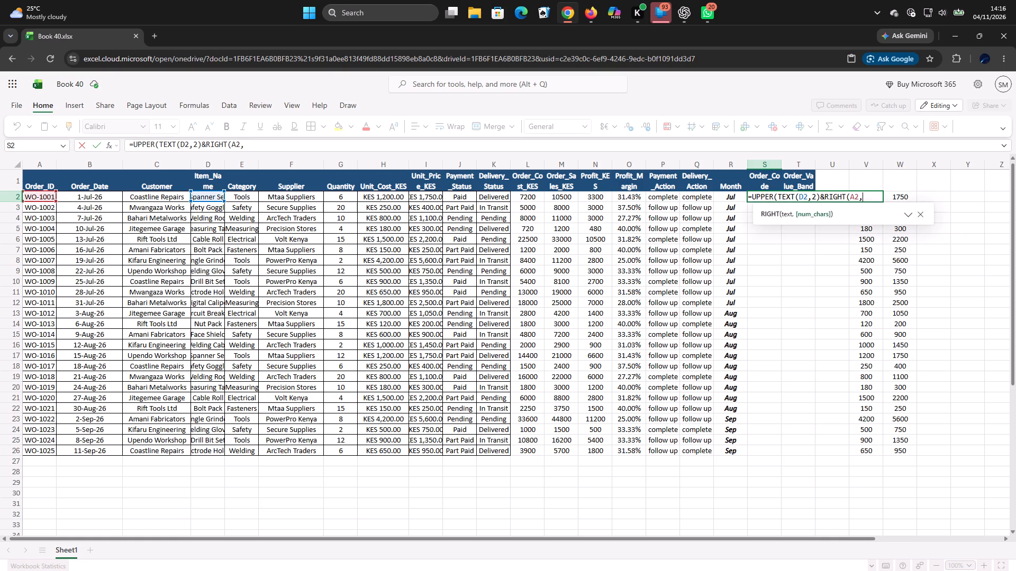
pyautogui.press('3')
pyautogui.hotkey('shift', ')')
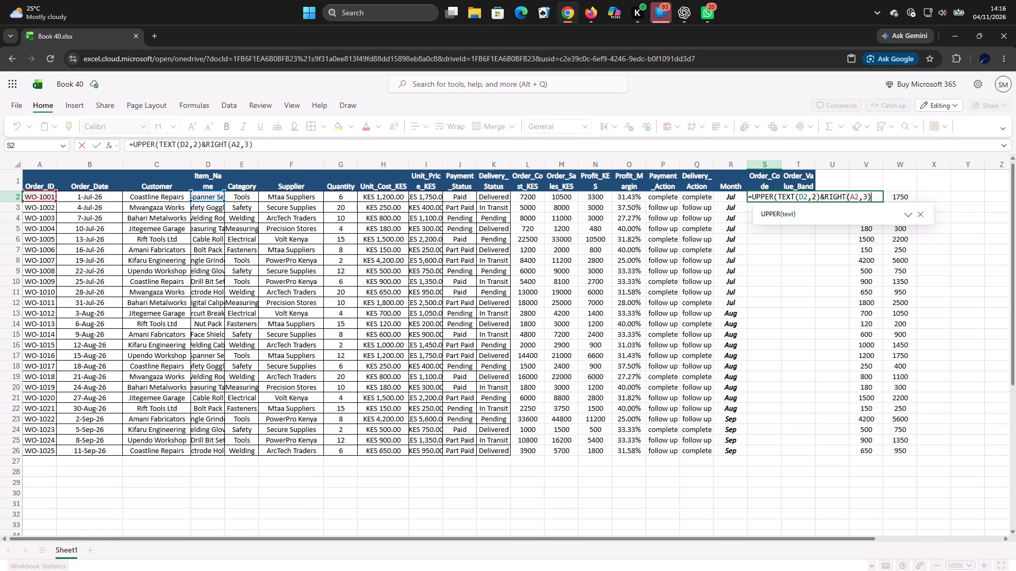
pyautogui.press('Return')
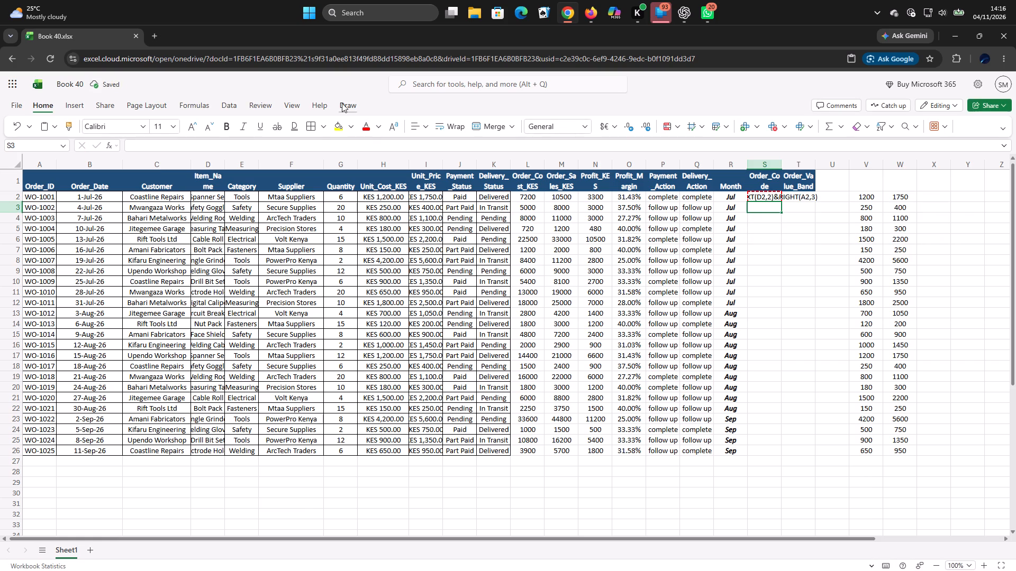
# Insert a comma between TEXT(D2,2) and the ampersand in the S2 Order_Code formula.
pyautogui.click(764, 199)
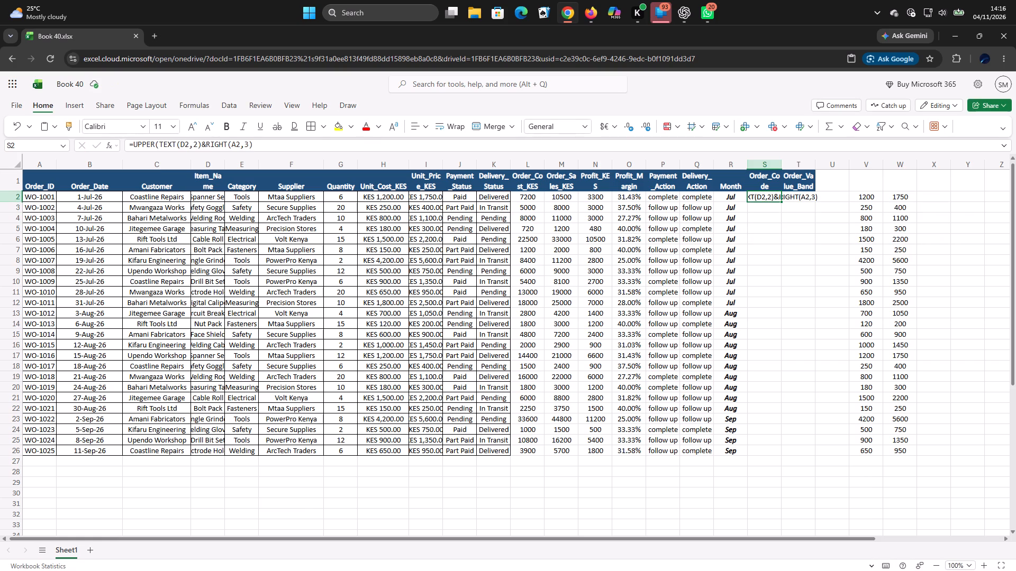
pyautogui.click(201, 142)
pyautogui.press(',')
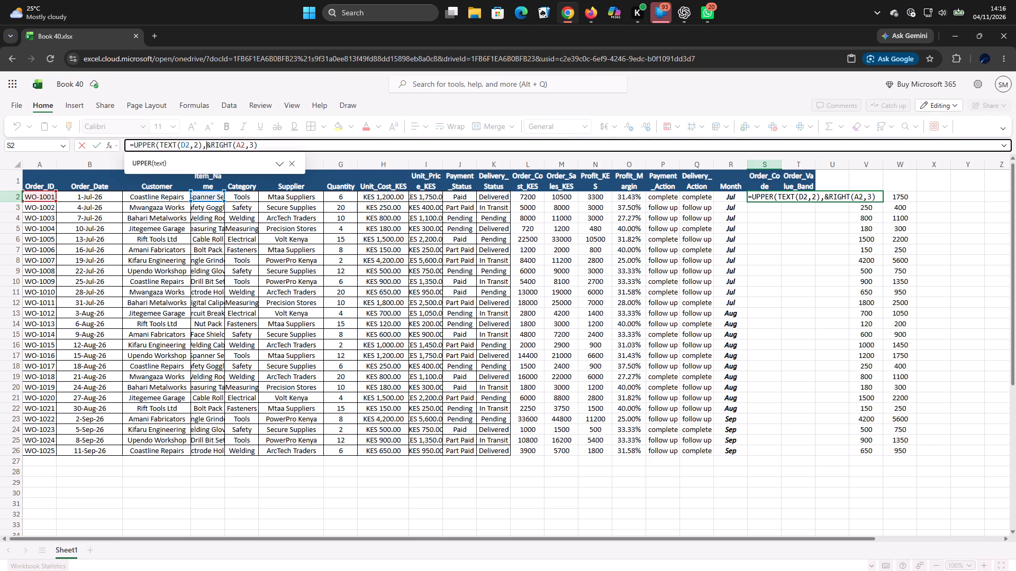
pyautogui.press('Return')
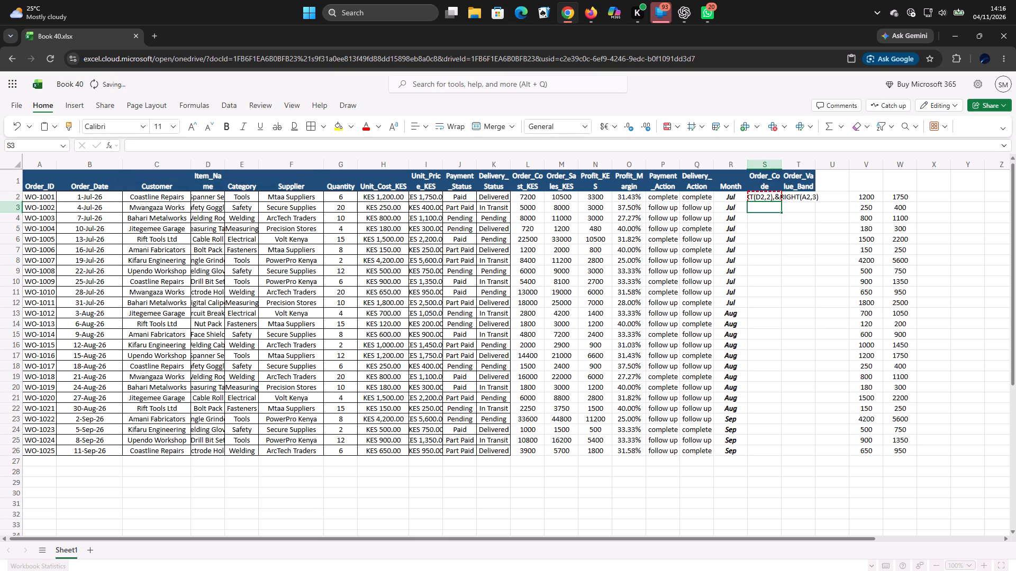
# Replace TEXT with LEFT in the S2 formula and add the outer closing parenthesis: =UPPER(LEFT(D2,2),&RIGHT(A2,3)).
pyautogui.click(763, 196)
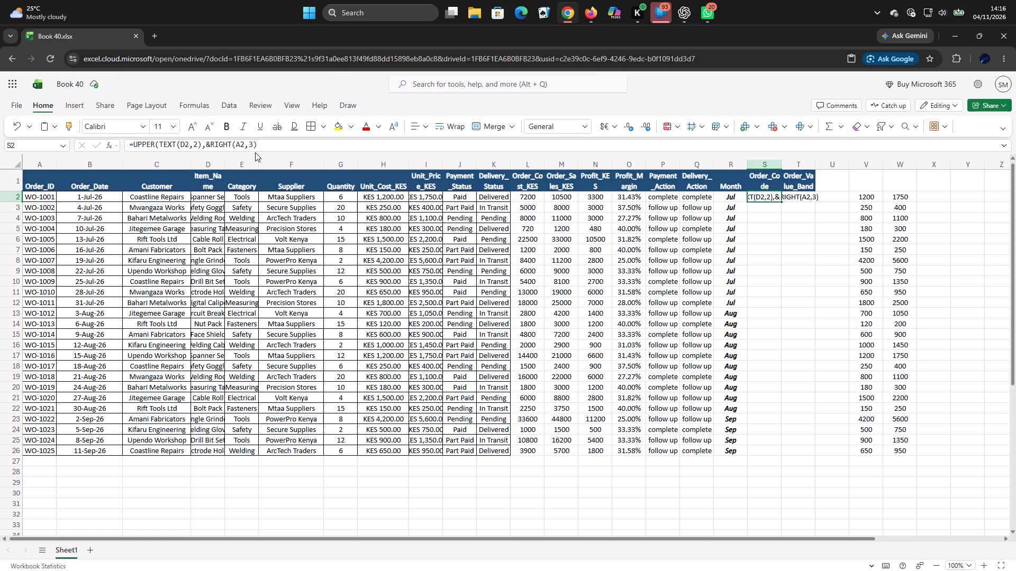
pyautogui.click(175, 144)
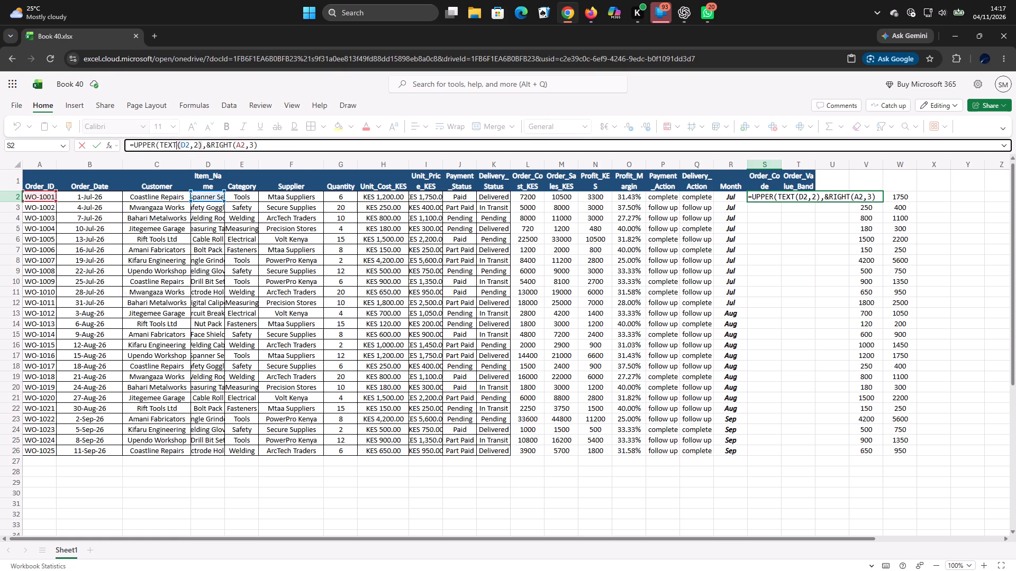
pyautogui.press('BackSpace')
pyautogui.press('BackSpace')
pyautogui.press('BackSpace')
pyautogui.press('BackSpace')
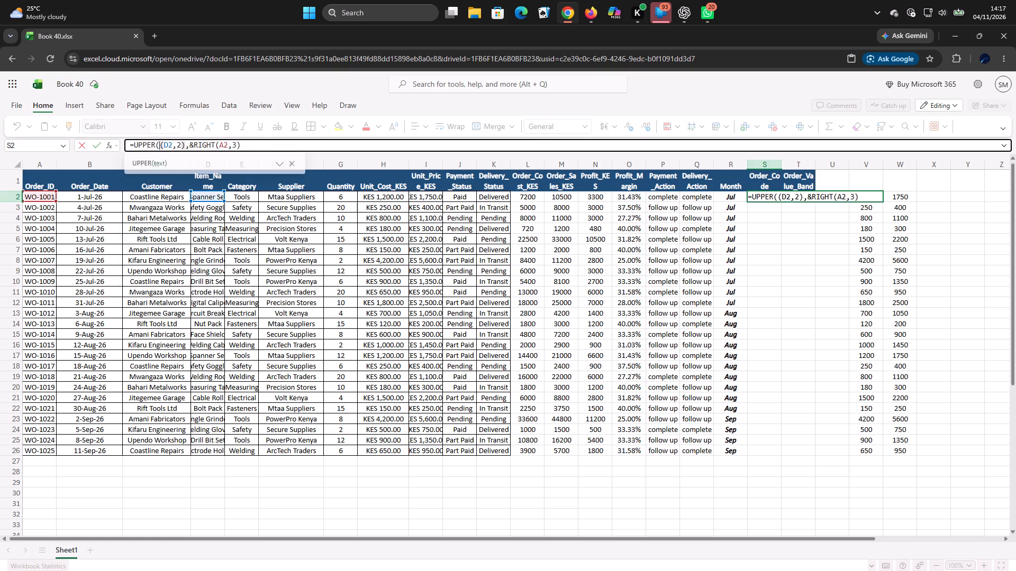
pyautogui.press('l')
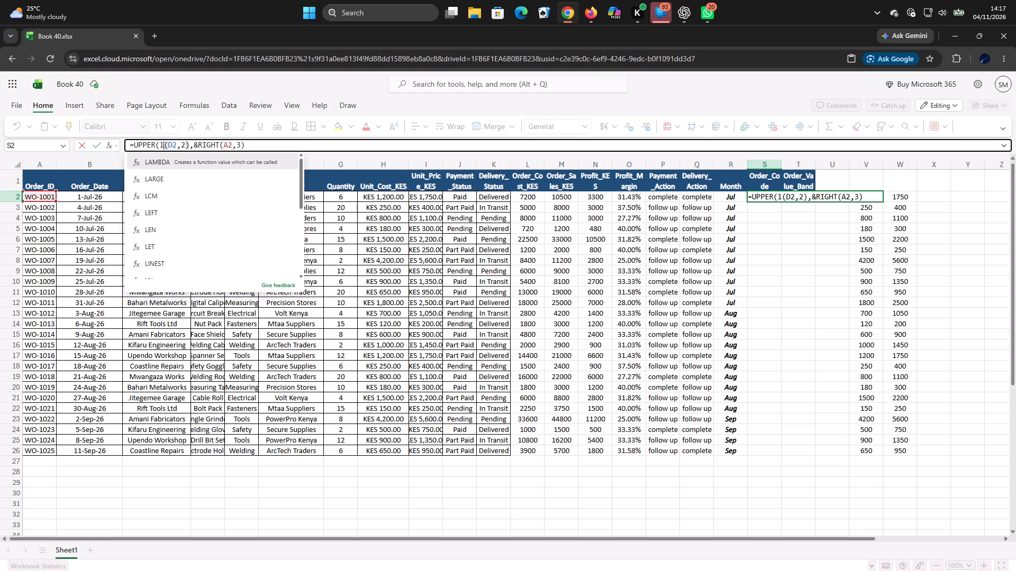
pyautogui.write('ef')
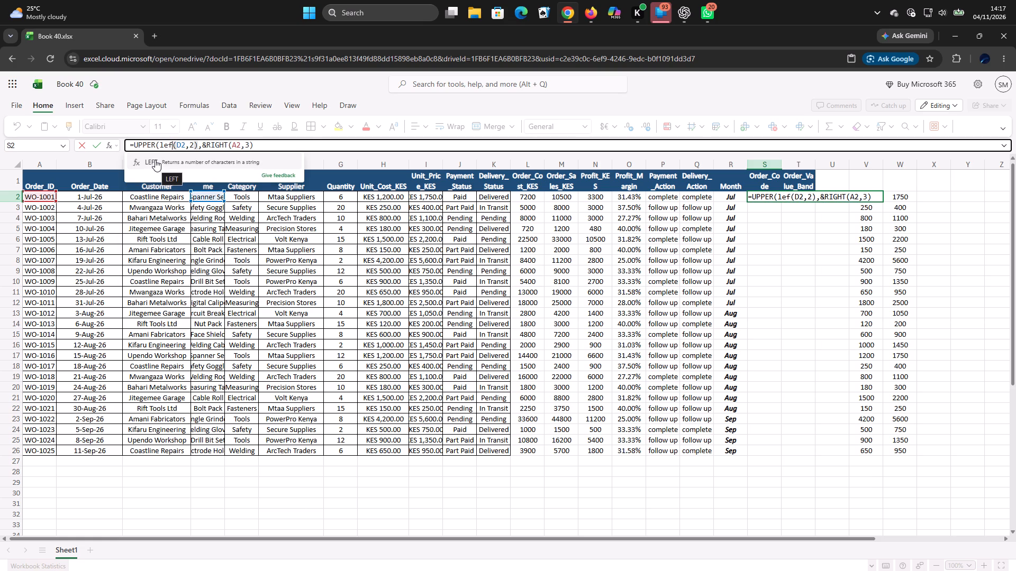
pyautogui.click(155, 160)
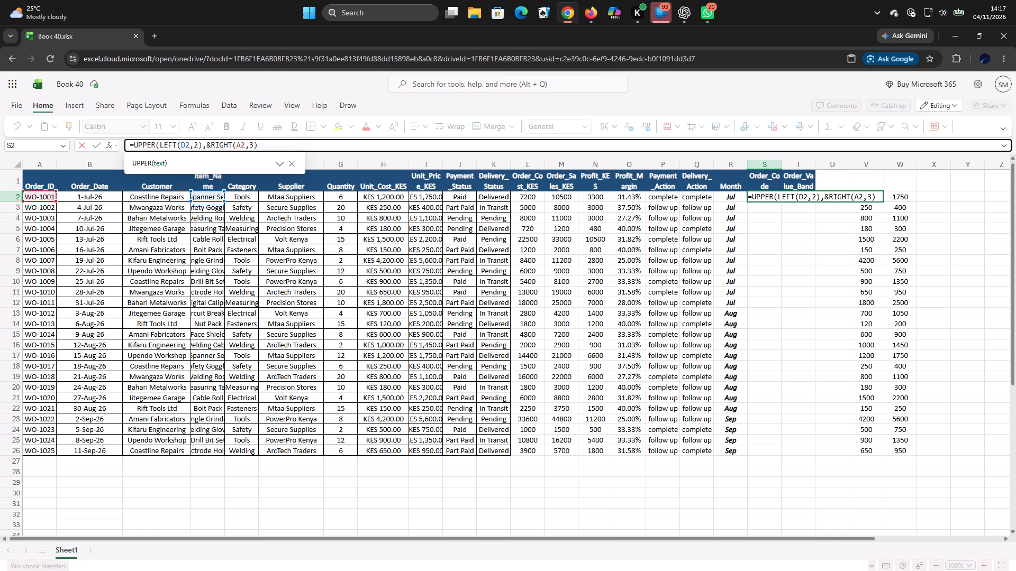
pyautogui.click(268, 143)
pyautogui.hotkey('shift', ')')
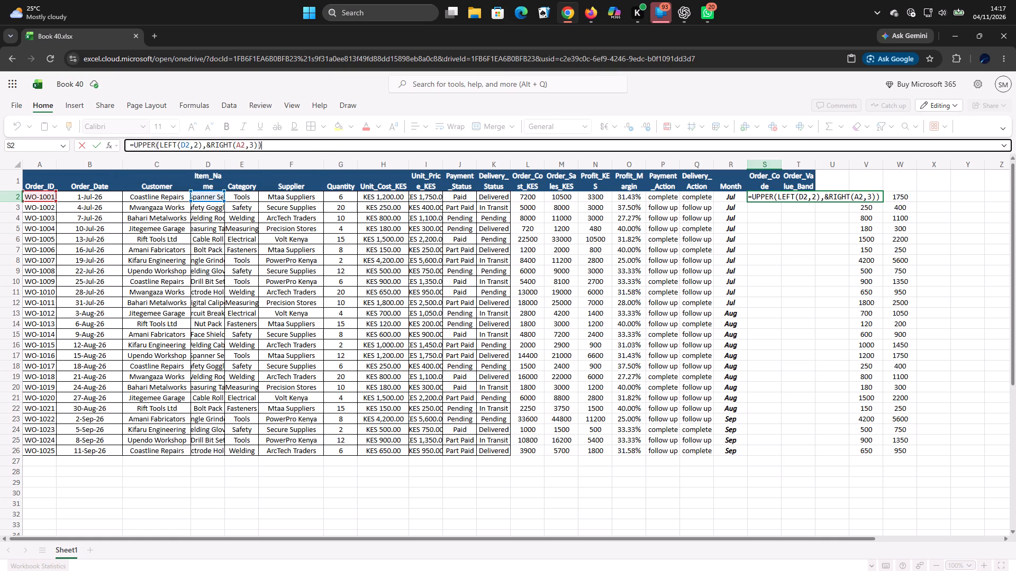
pyautogui.press('Return')
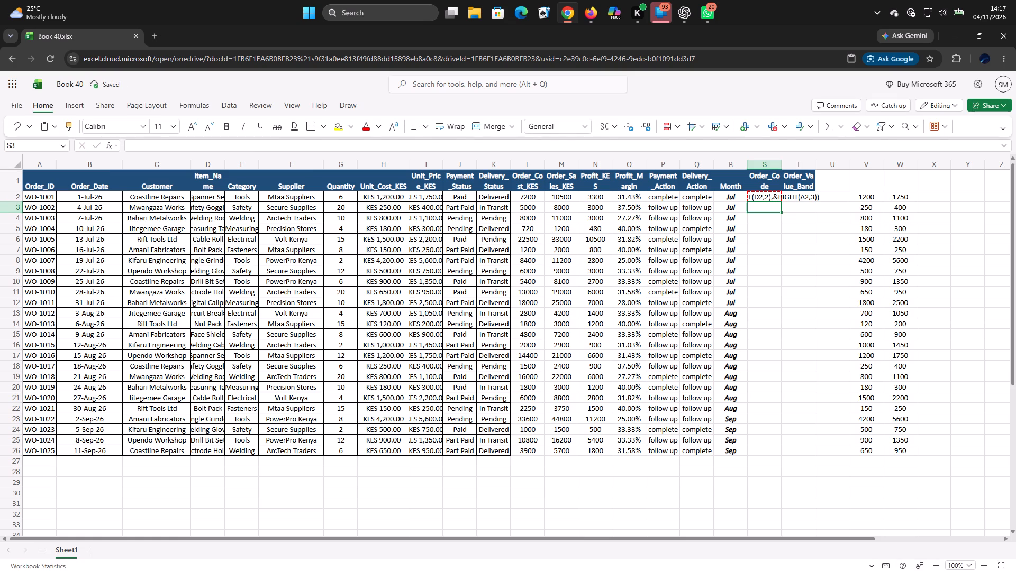
# Review the Order_Code formula in S2 against the item name in D2.
pyautogui.click(764, 193)
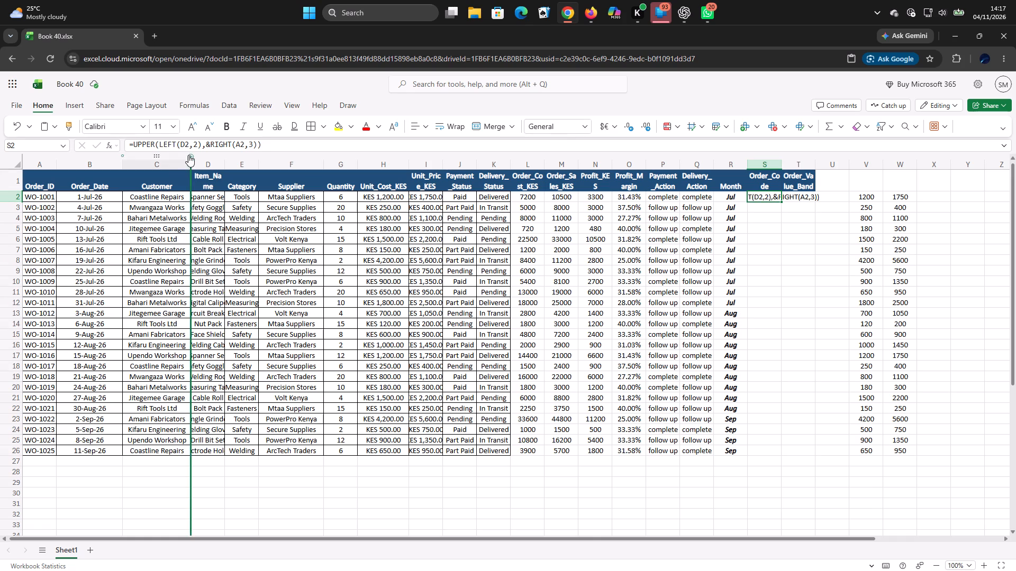
pyautogui.click(199, 196)
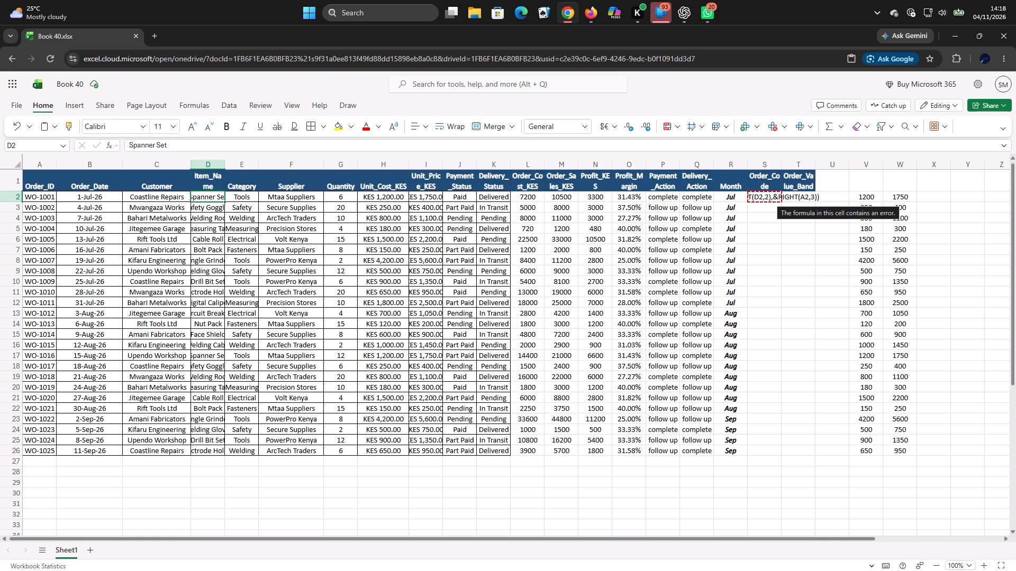
pyautogui.click(767, 196)
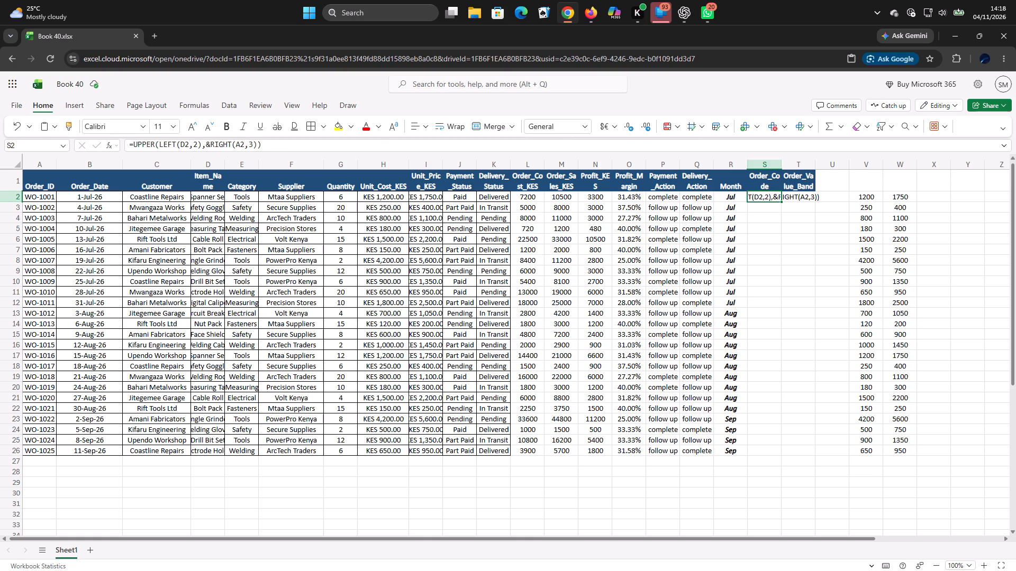
# Remove the comma before the ampersand in the S2 Order_Code formula so it reads =UPPER(LEFT(D2,2)&RIGHT(A2,3)).
pyautogui.click(205, 145)
pyautogui.press('BackSpace')
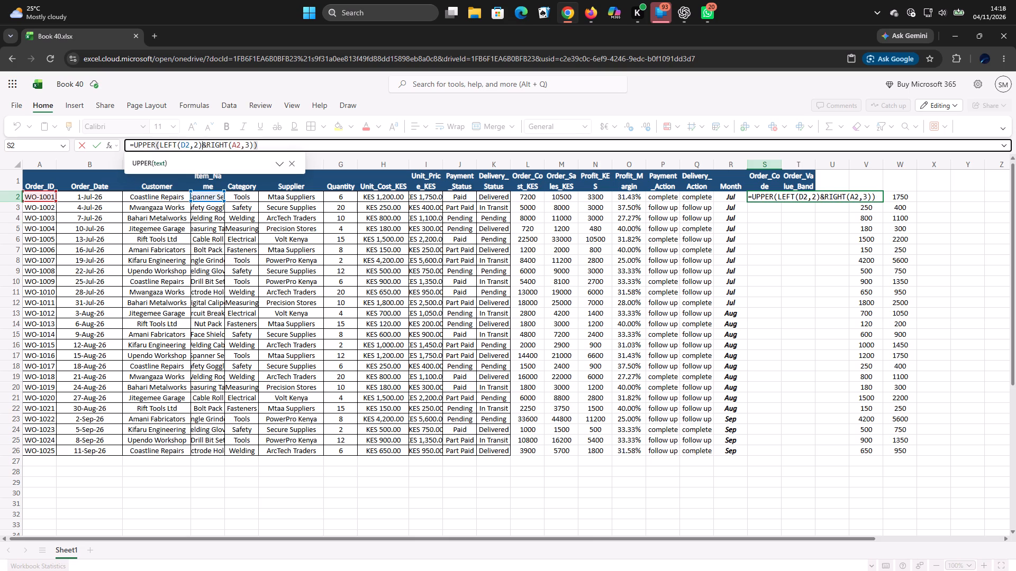
pyautogui.press('Return')
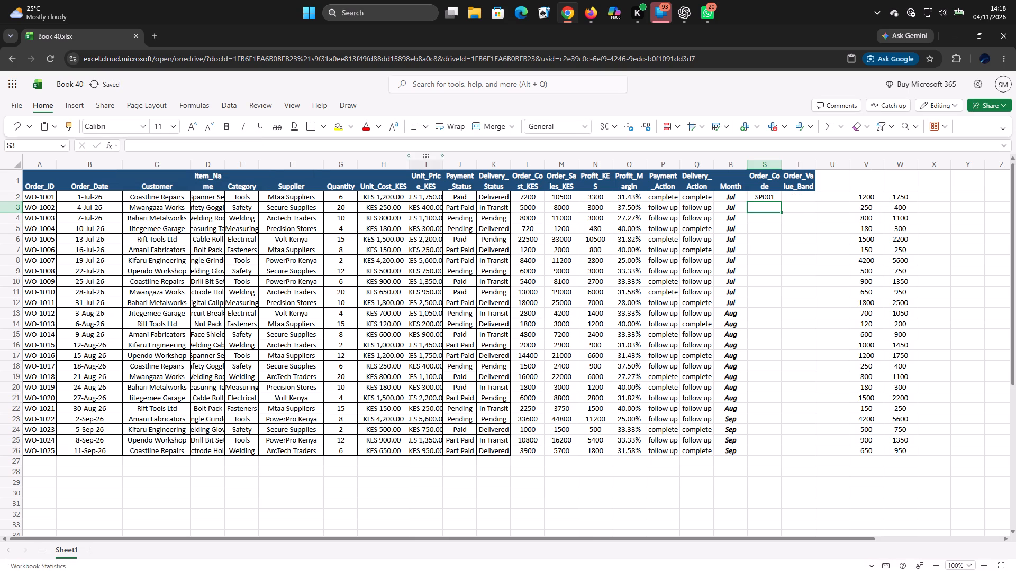
# Fill the Order_Code formula from S2 down through S26.
pyautogui.click(766, 198)
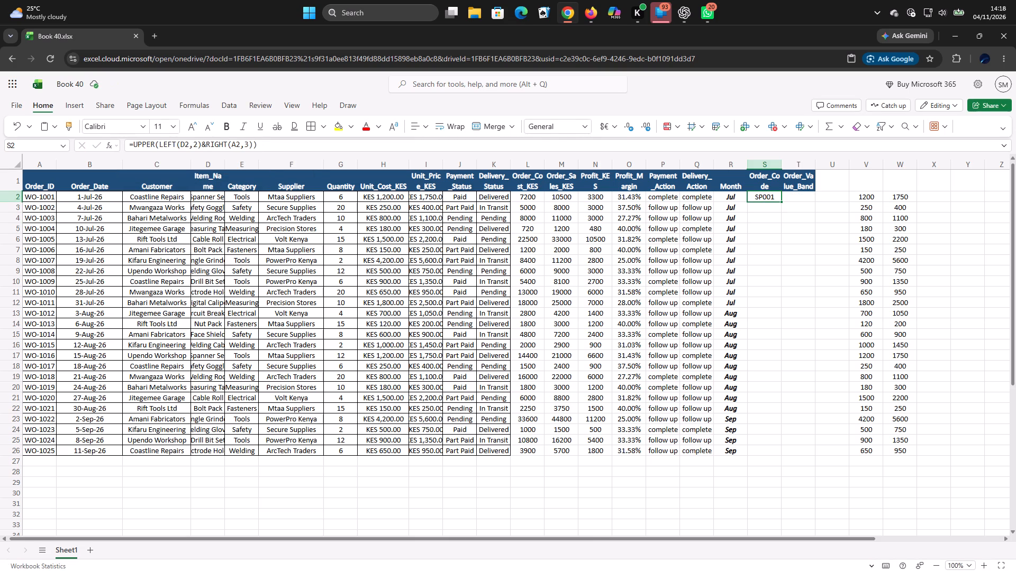
pyautogui.moveTo(782, 201); pyautogui.dragTo(773, 280)
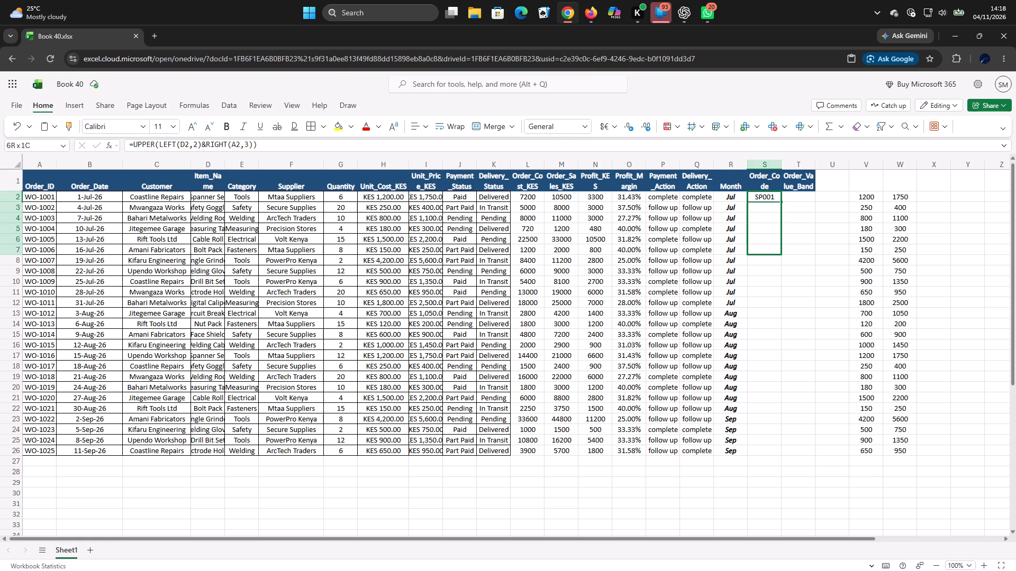
pyautogui.moveTo(773, 280); pyautogui.dragTo(754, 446)
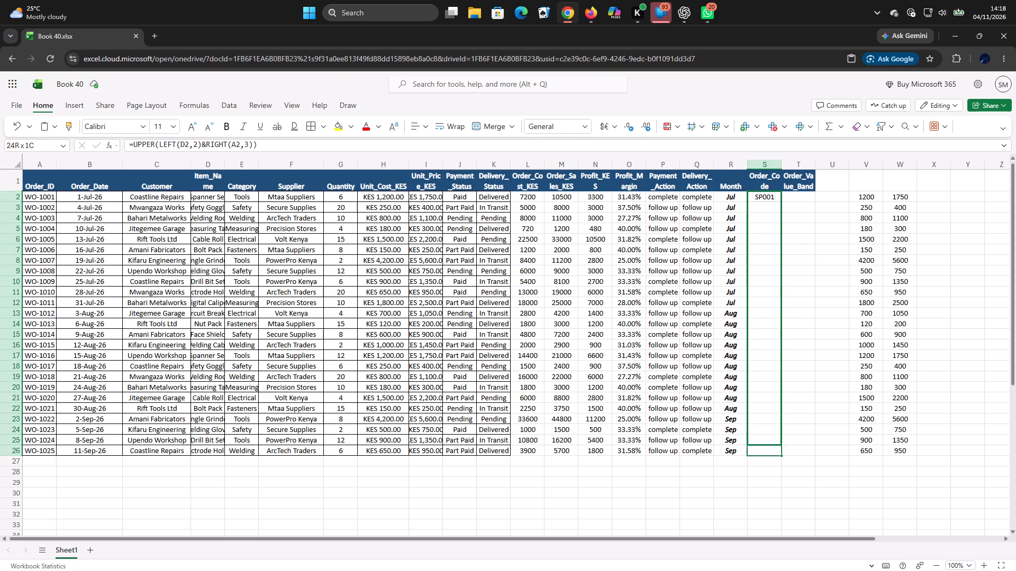
pyautogui.moveTo(754, 446); pyautogui.dragTo(754, 446)
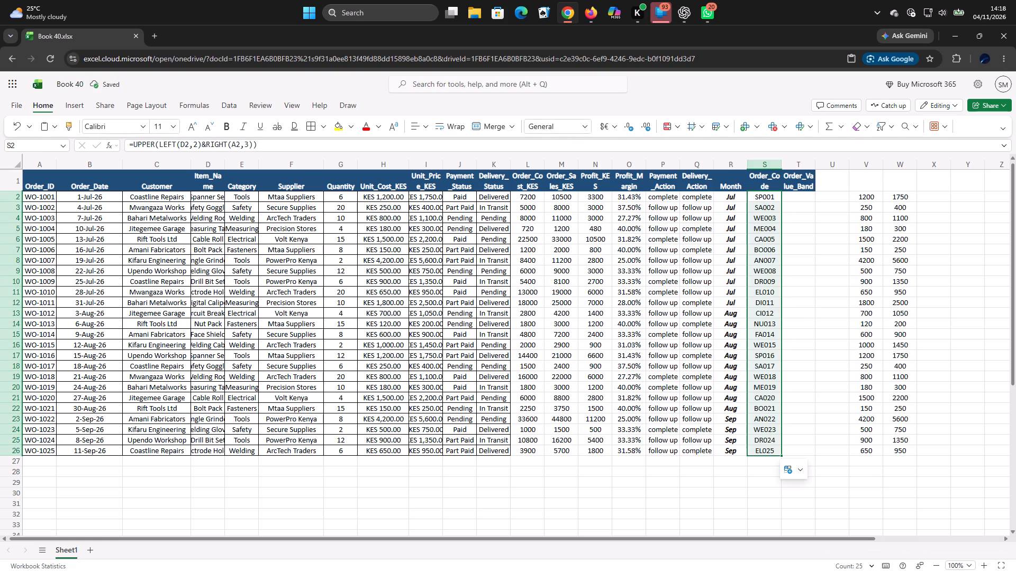
# Select cell T2, the first data cell of the Order_Value_Band column.
pyautogui.click(791, 198)
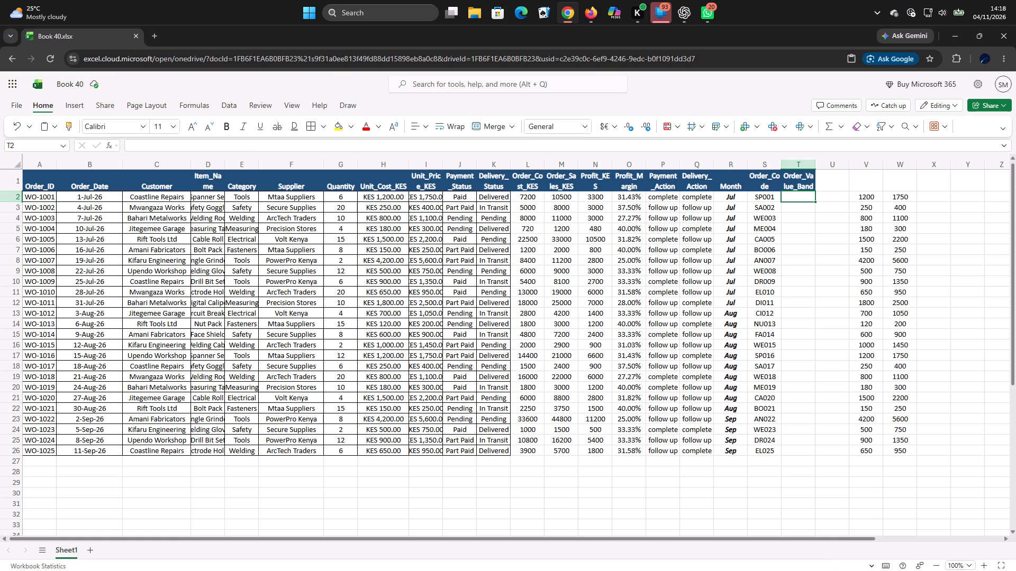
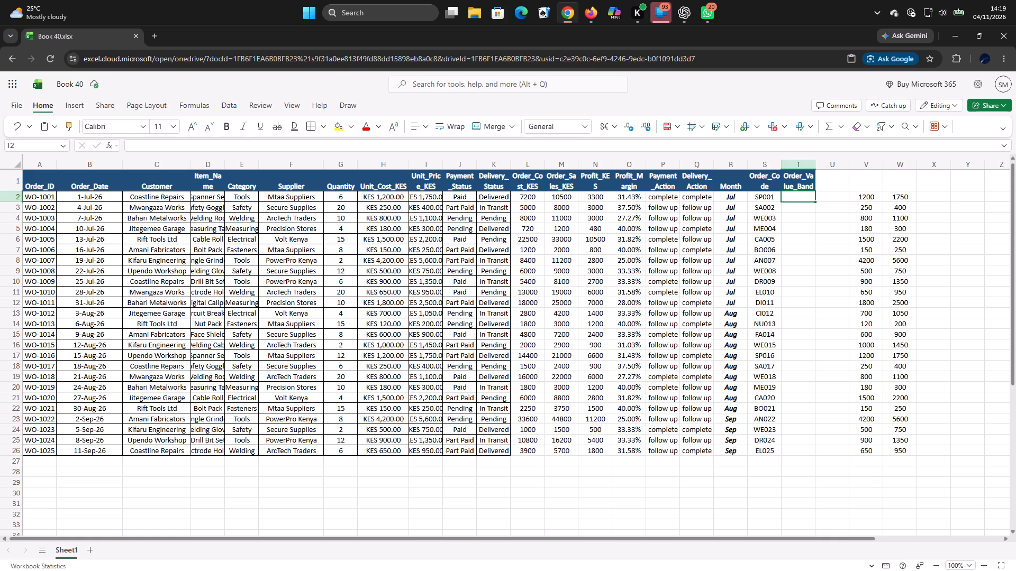
# Enter the Order_Value_Band formula =IF(M2>10000,"high","standard") in cell T2.
pyautogui.click(793, 200)
pyautogui.press('=')
pyautogui.write('if')
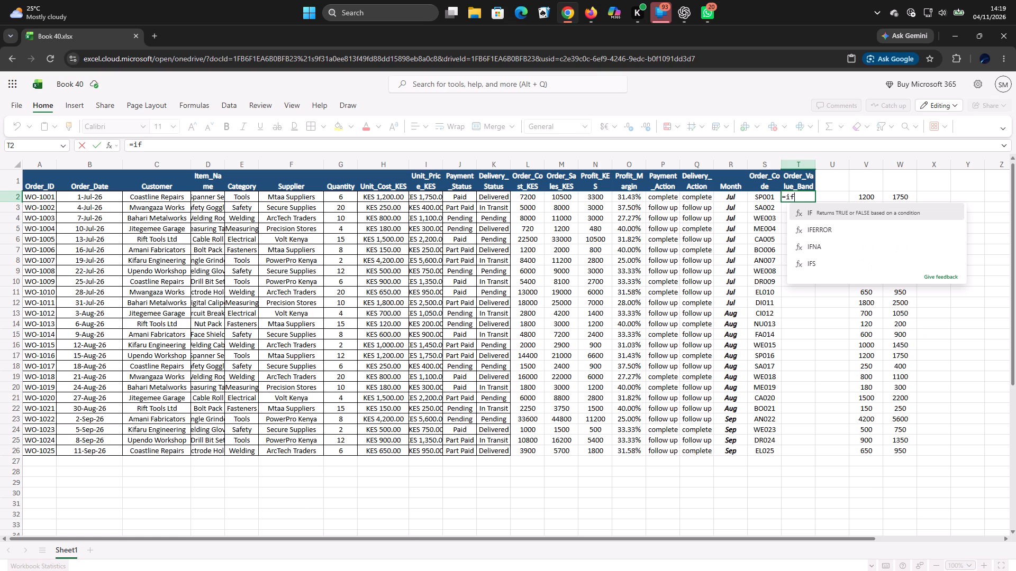
pyautogui.click(825, 215)
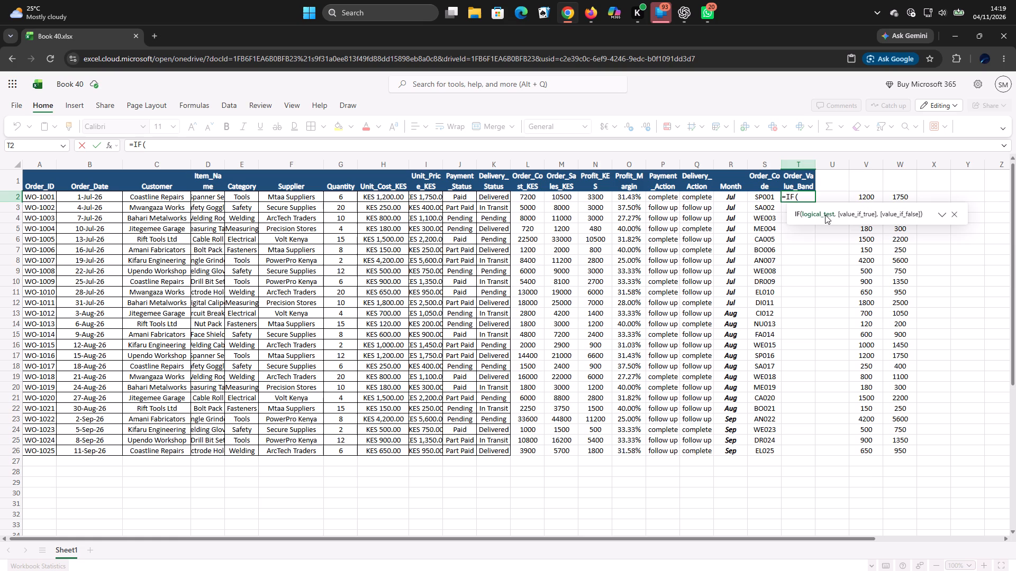
pyautogui.click(566, 198)
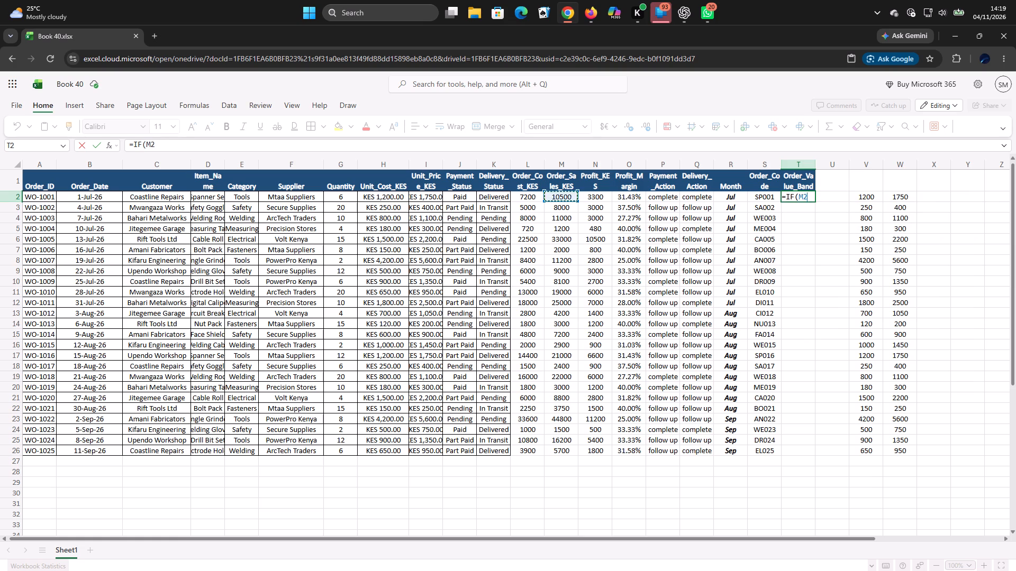
pyautogui.hotkey('shift', '>')
pyautogui.press('1')
pyautogui.write('000')
pyautogui.press('0')
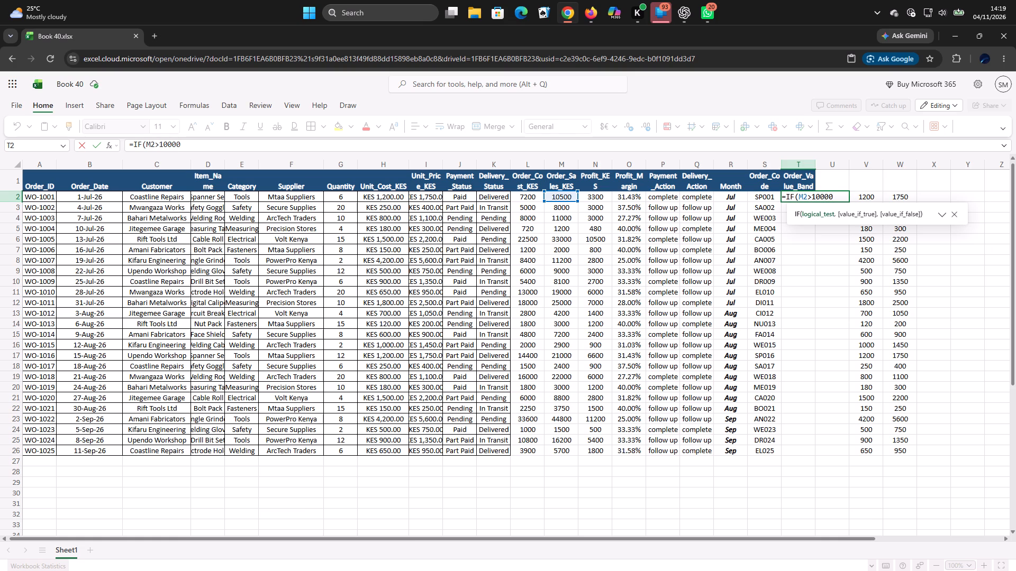
pyautogui.press(',')
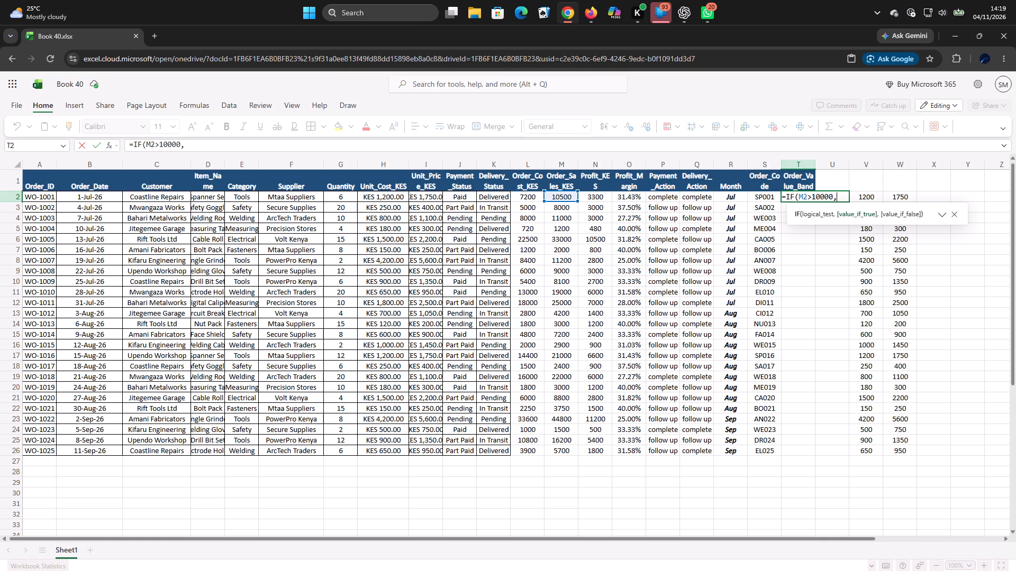
pyautogui.hotkey('shift', '"')
pyautogui.write('high')
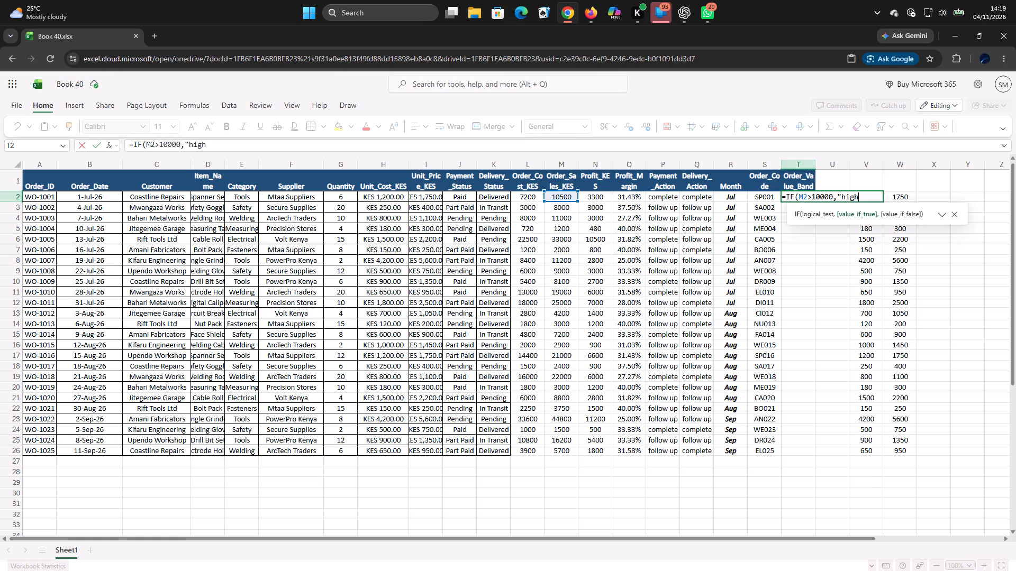
pyautogui.hotkey('shift', '"')
pyautogui.press(',')
pyautogui.hotkey('shift', 's')
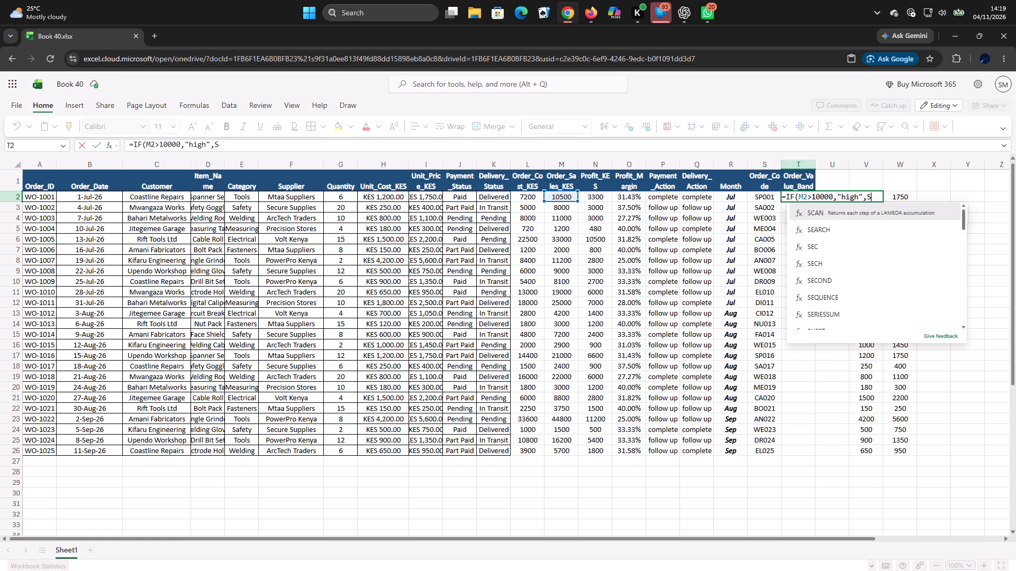
pyautogui.press('BackSpace')
pyautogui.hotkey('shift', '"')
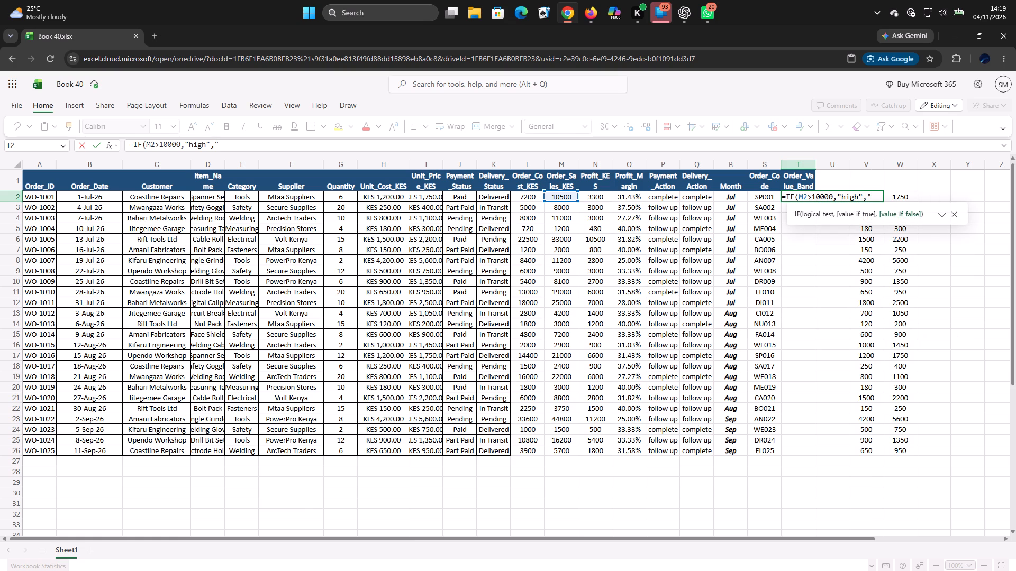
pyautogui.write('st')
pyautogui.press('a')
pyautogui.write('rd')
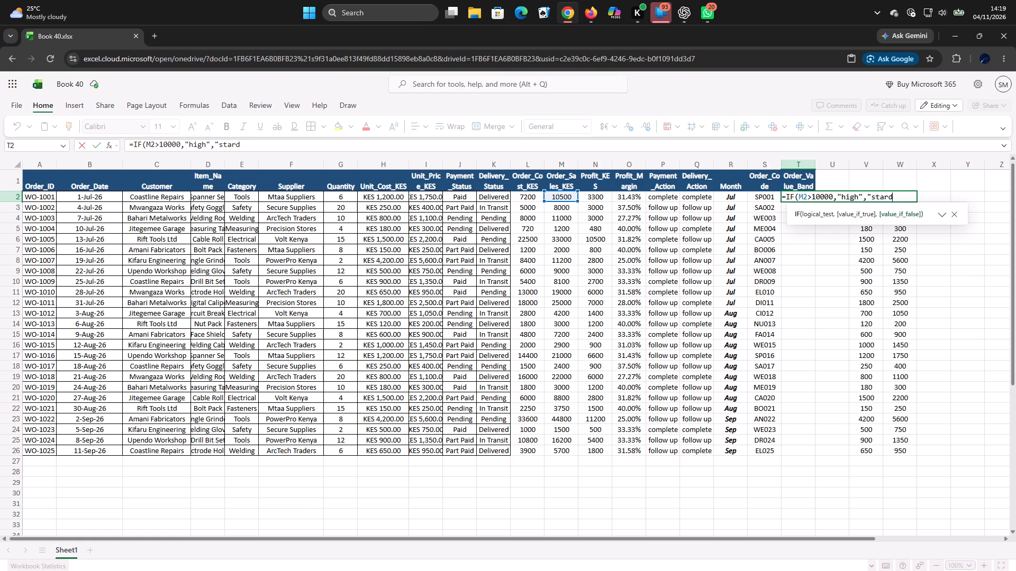
pyautogui.press('BackSpace')
pyautogui.press('BackSpace')
pyautogui.write('ndard')
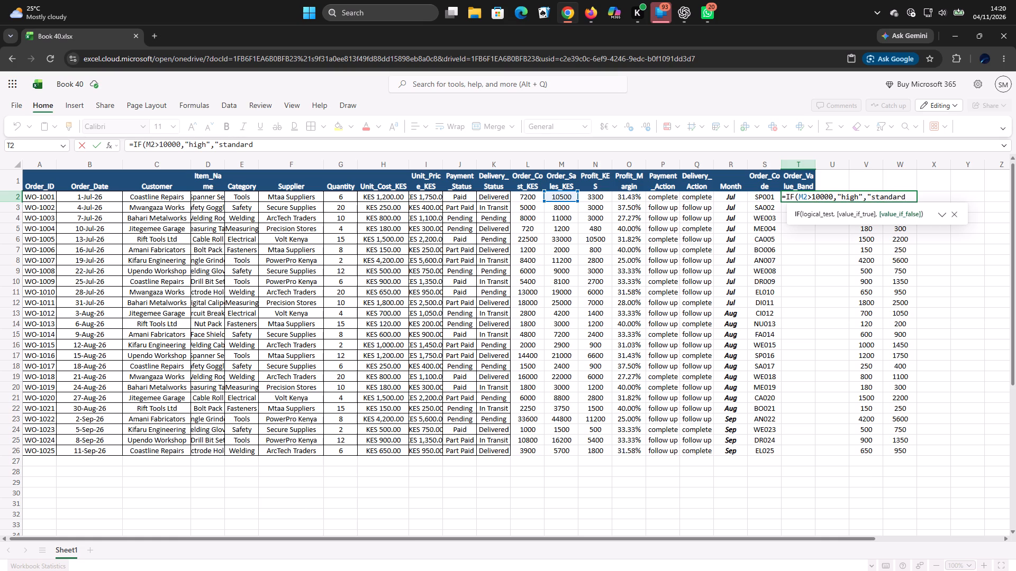
pyautogui.hotkey('shift', '"')
pyautogui.hotkey('shift', ')')
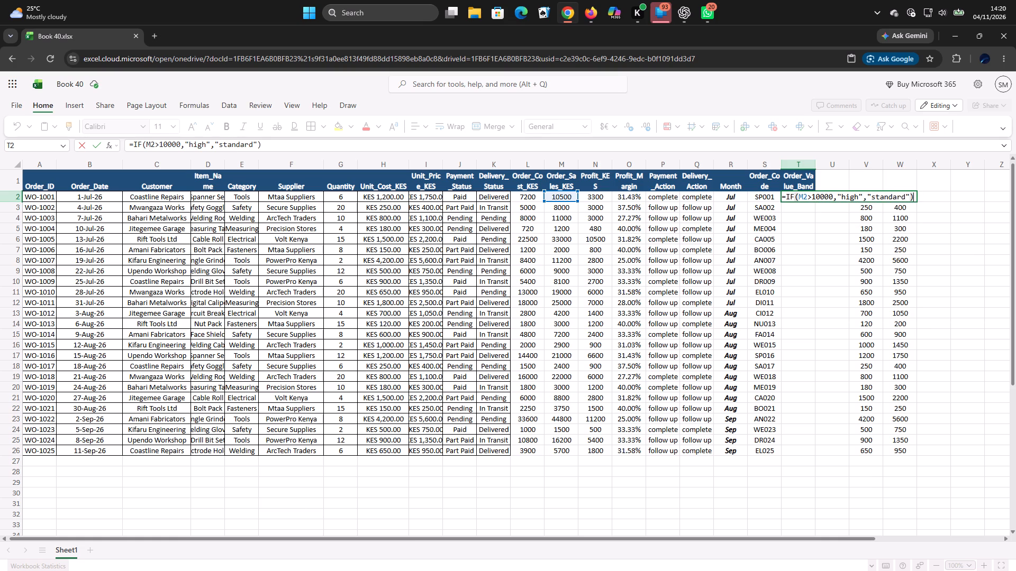
pyautogui.press('Return')
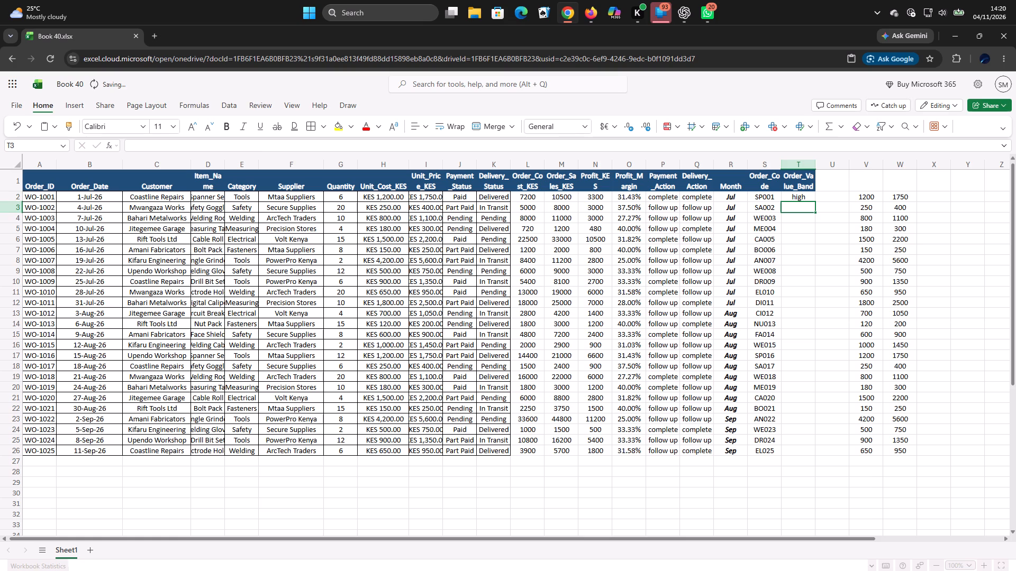
# Fill the Order_Value_Band formula from T2 down through T26 and spot-check the filled cells.
pyautogui.click(804, 199)
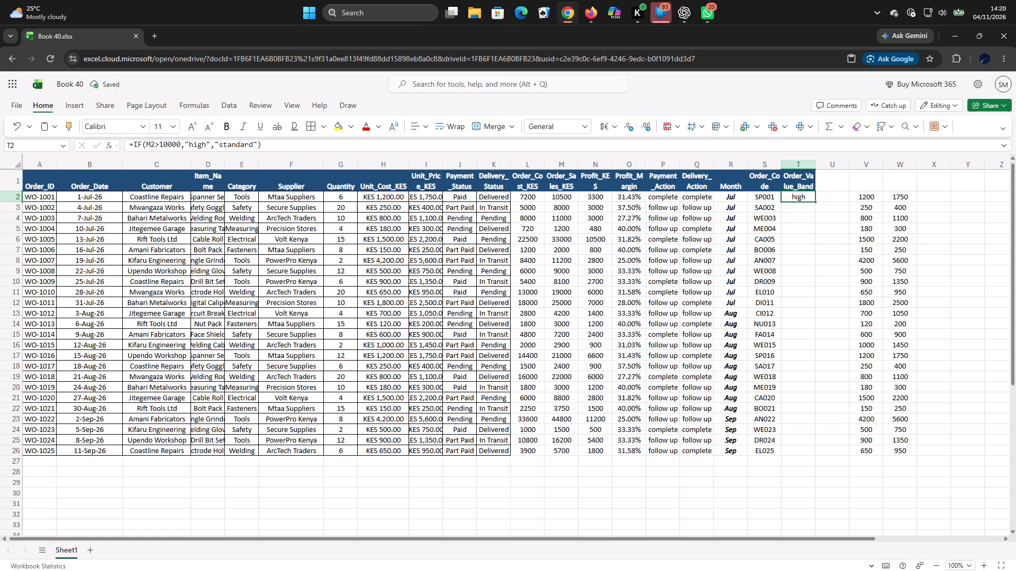
pyautogui.moveTo(815, 201); pyautogui.dragTo(818, 432)
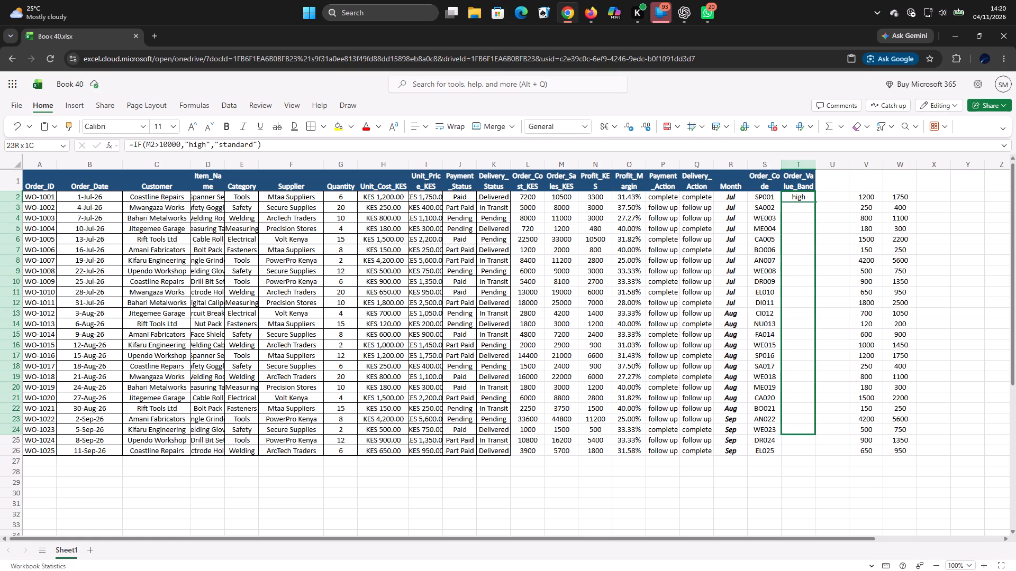
pyautogui.moveTo(818, 432); pyautogui.dragTo(818, 448)
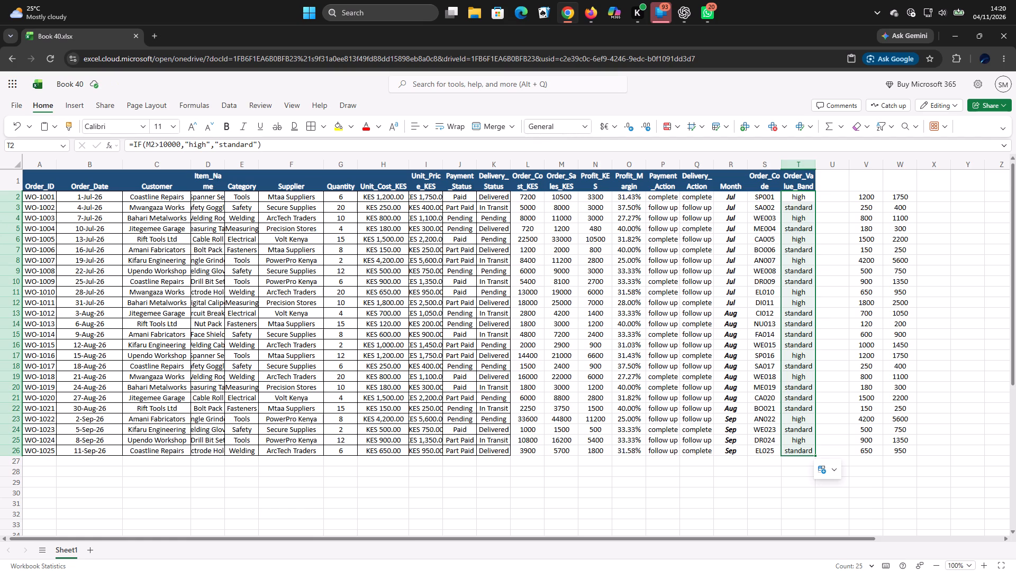
pyautogui.click(794, 350)
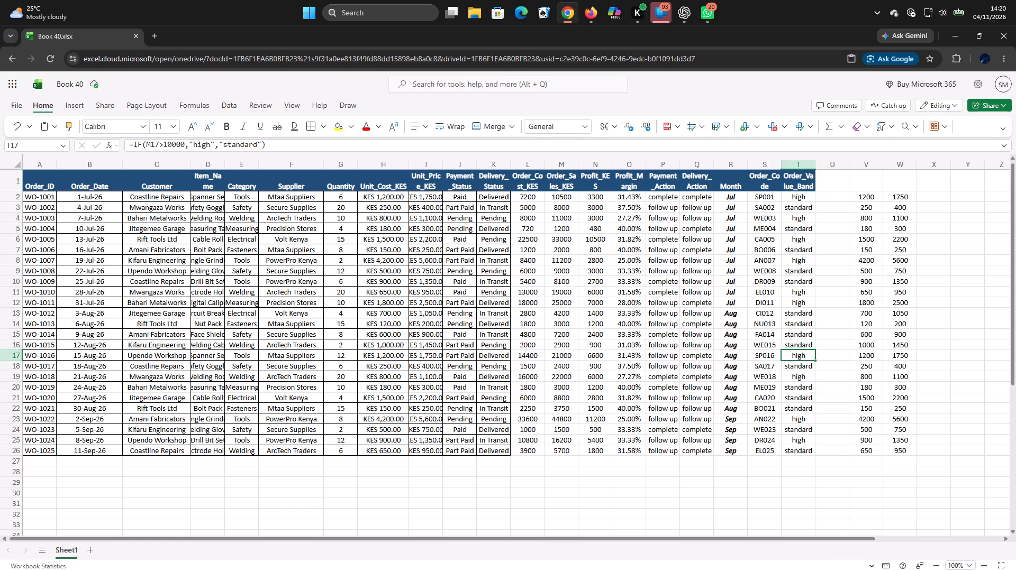
pyautogui.click(804, 202)
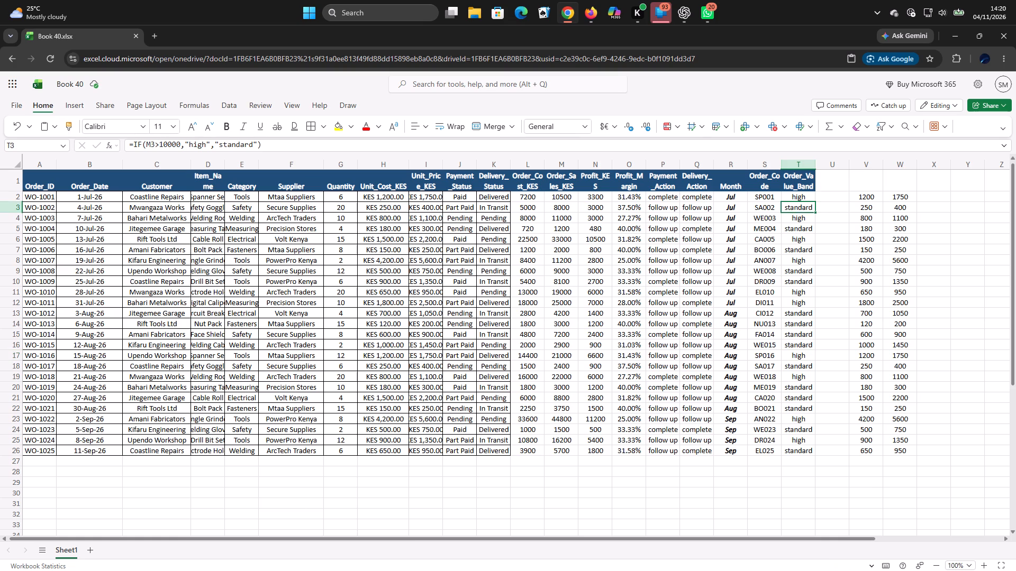
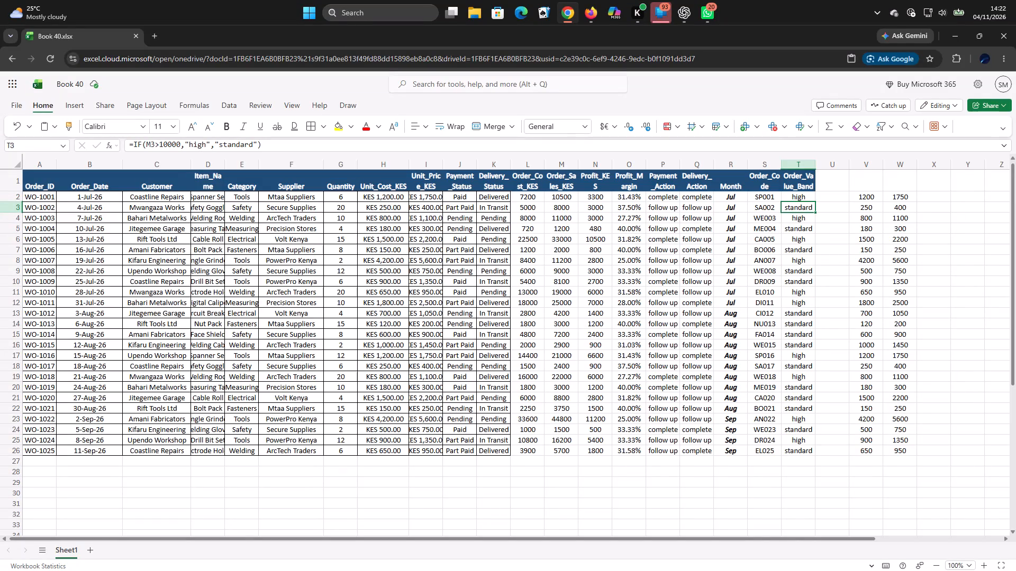
# Apply all-cell borders to the calculated columns from Order_Cost_KES to Order_Value_Band, range L2:T26.
pyautogui.click(830, 200)
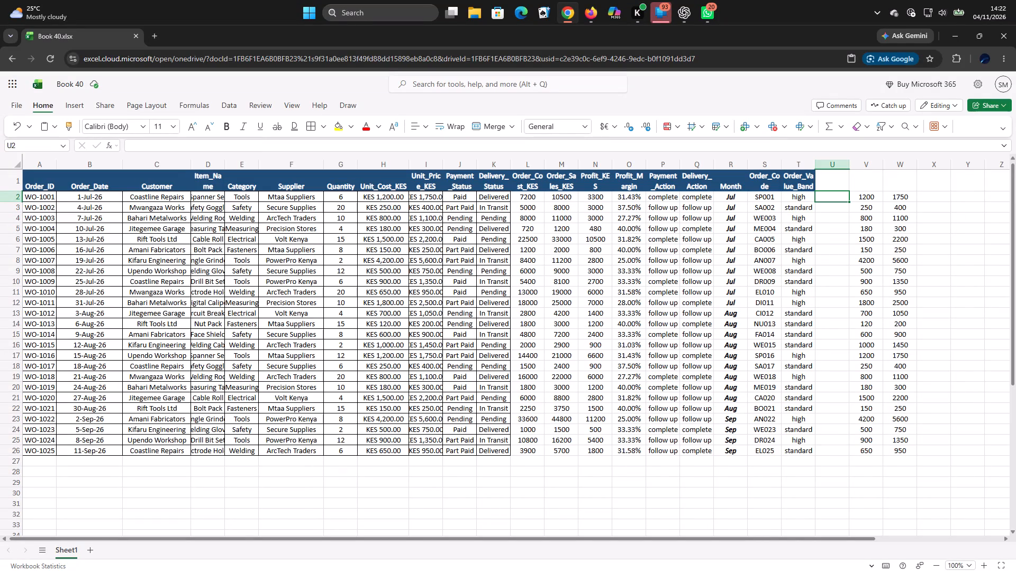
pyautogui.click(796, 198)
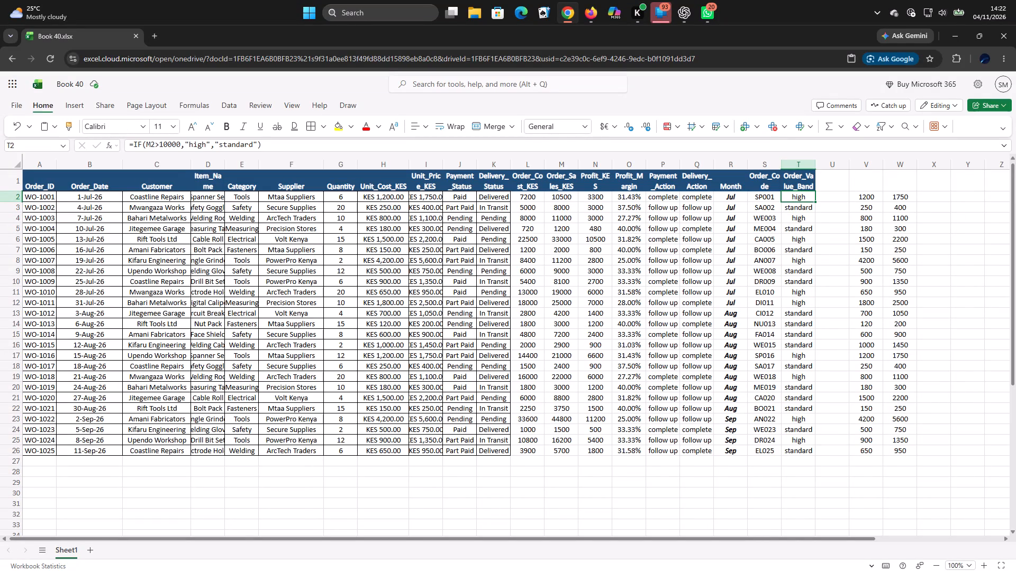
pyautogui.click(515, 195)
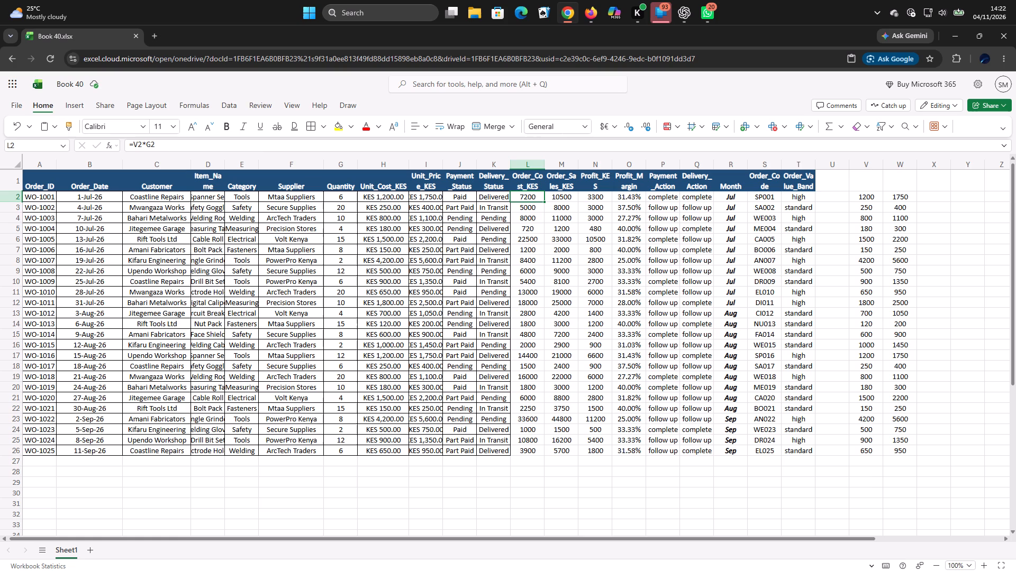
pyautogui.moveTo(515, 195); pyautogui.dragTo(806, 393)
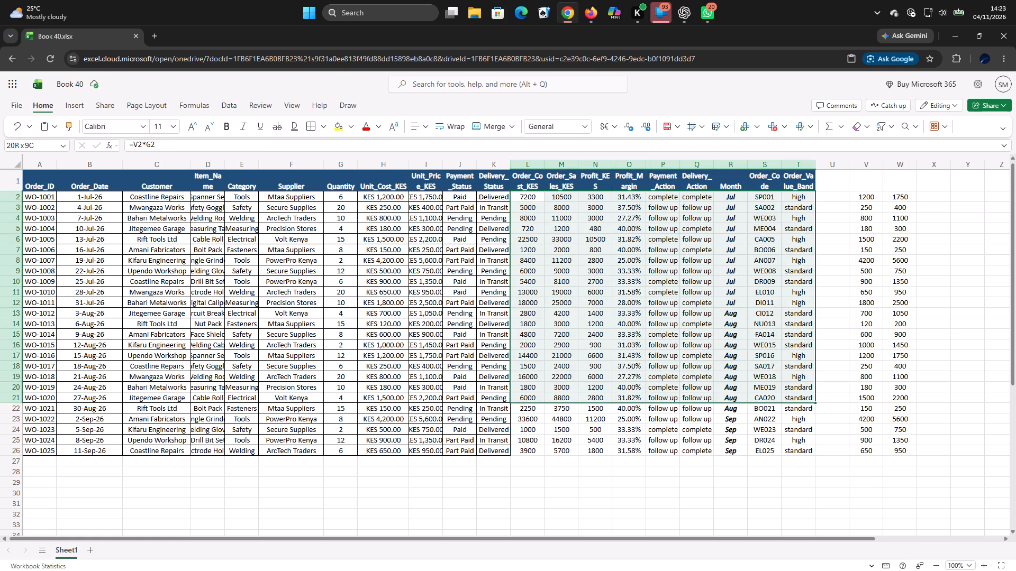
pyautogui.moveTo(806, 393); pyautogui.dragTo(809, 449)
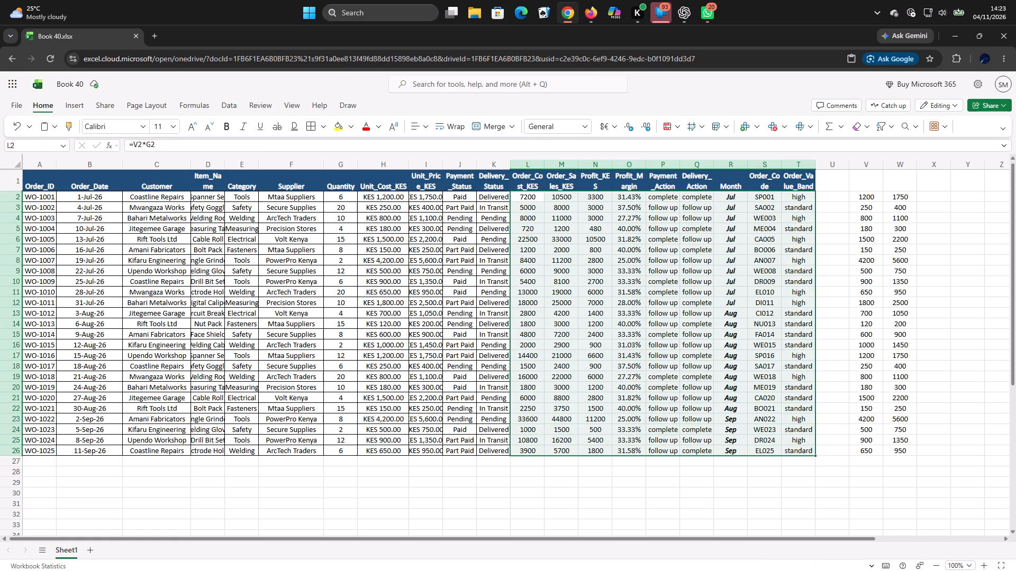
pyautogui.click(305, 125)
pyautogui.click(578, 267)
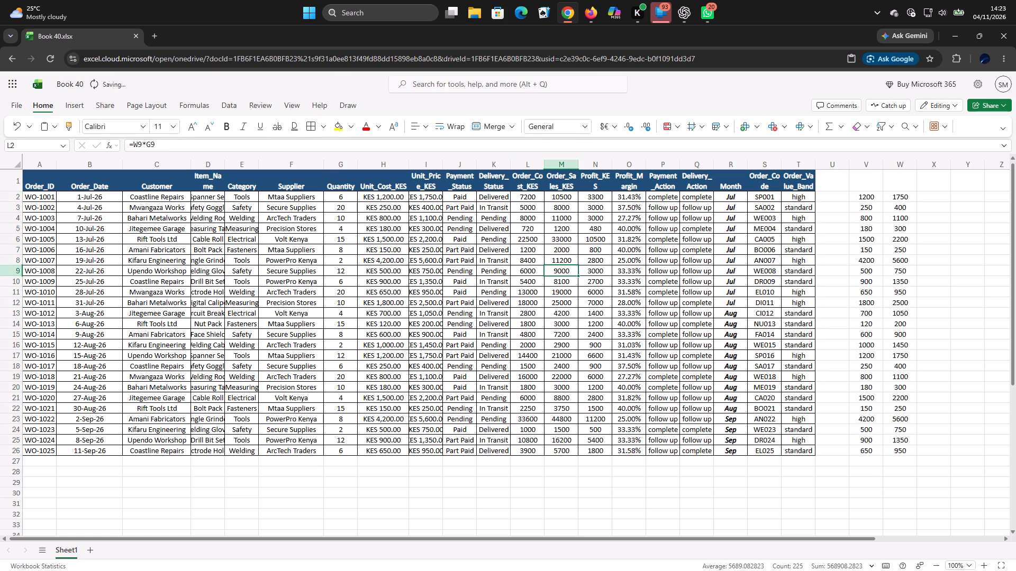
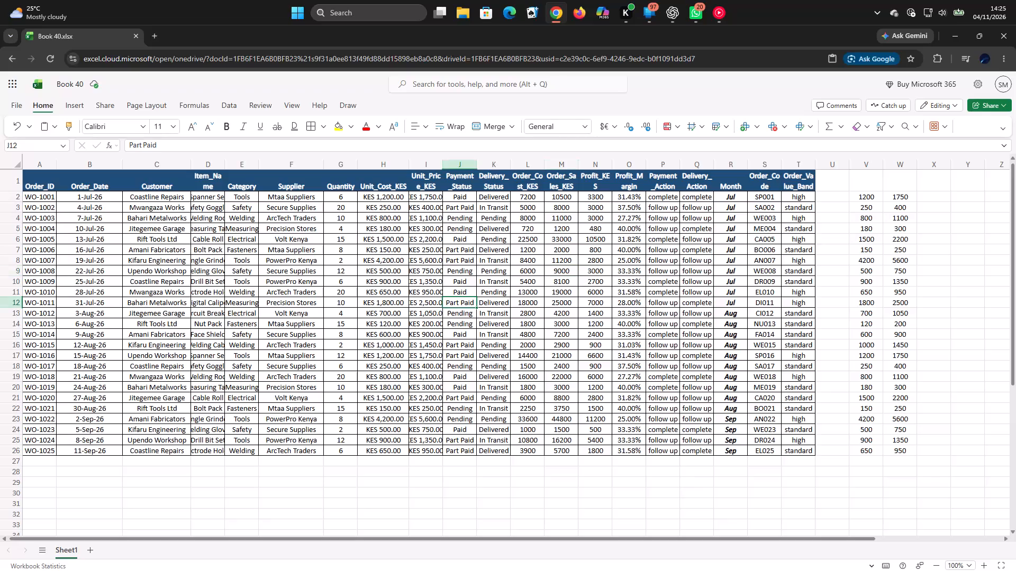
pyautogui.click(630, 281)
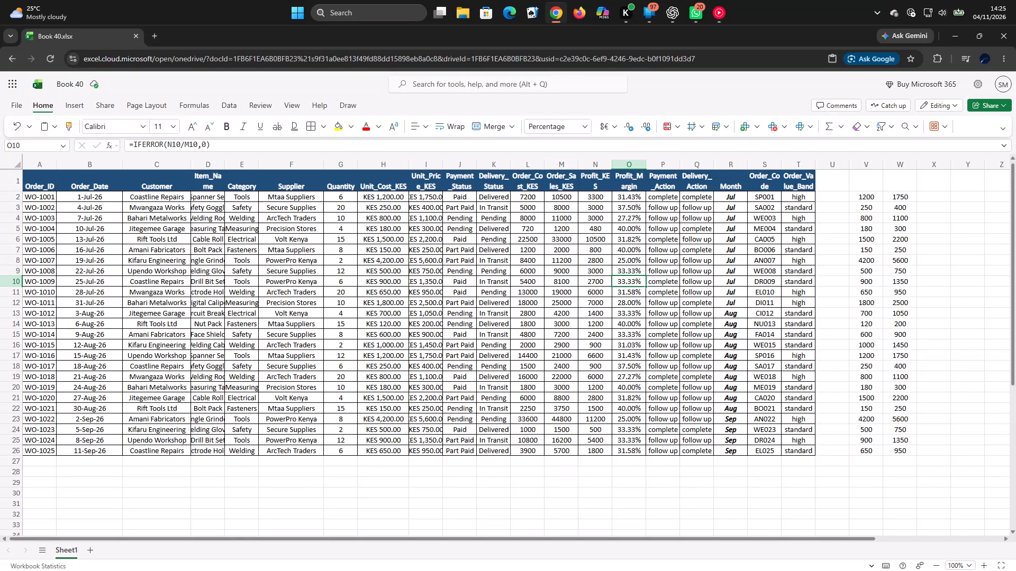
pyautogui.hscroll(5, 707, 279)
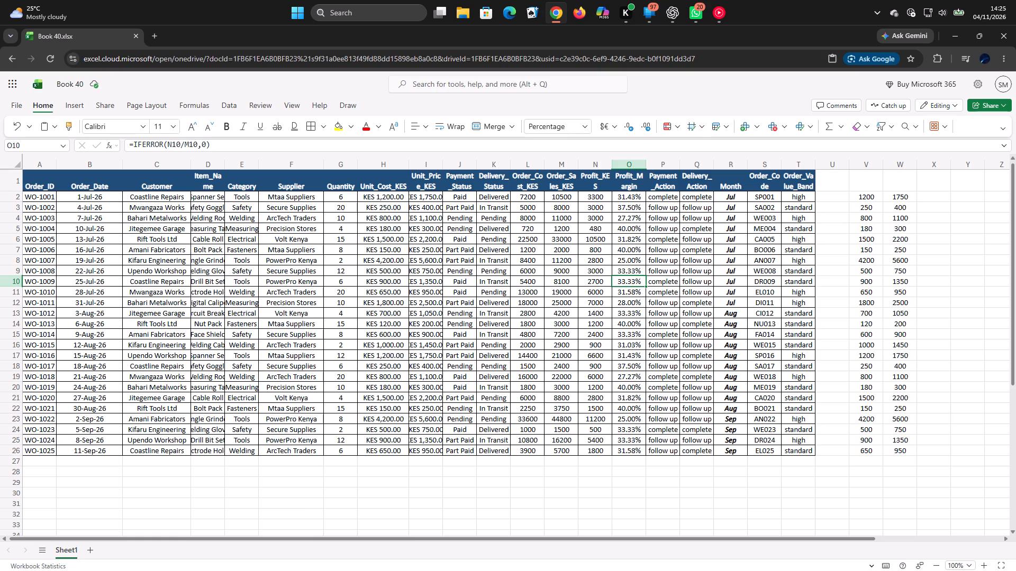
# Bold the first three order IDs, WO-1001, WO-1002 and WO-1003, in cells A2 to A4.
pyautogui.click(42, 201)
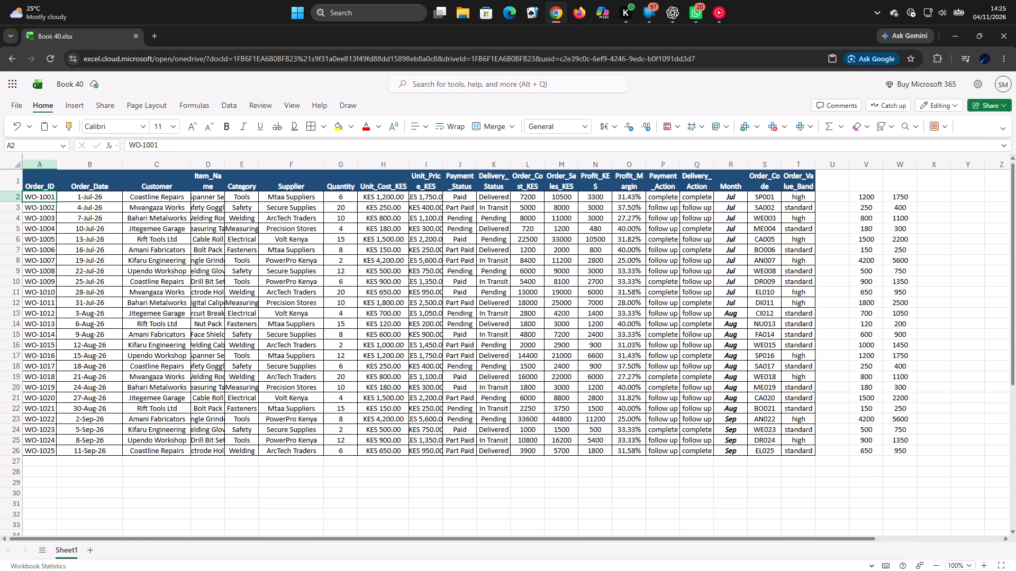
pyautogui.click(227, 130)
pyautogui.click(37, 209)
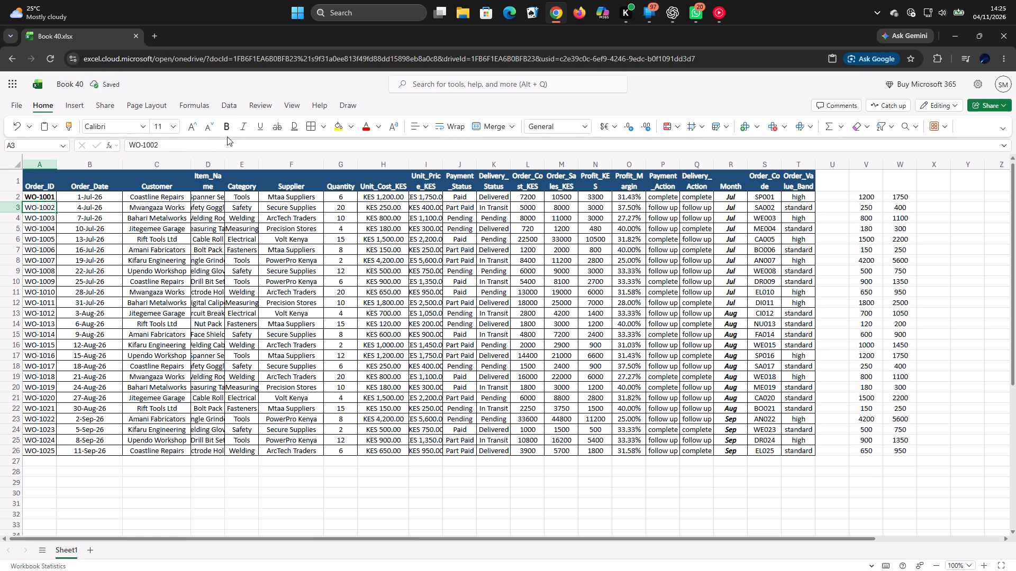
pyautogui.click(231, 123)
pyautogui.click(35, 222)
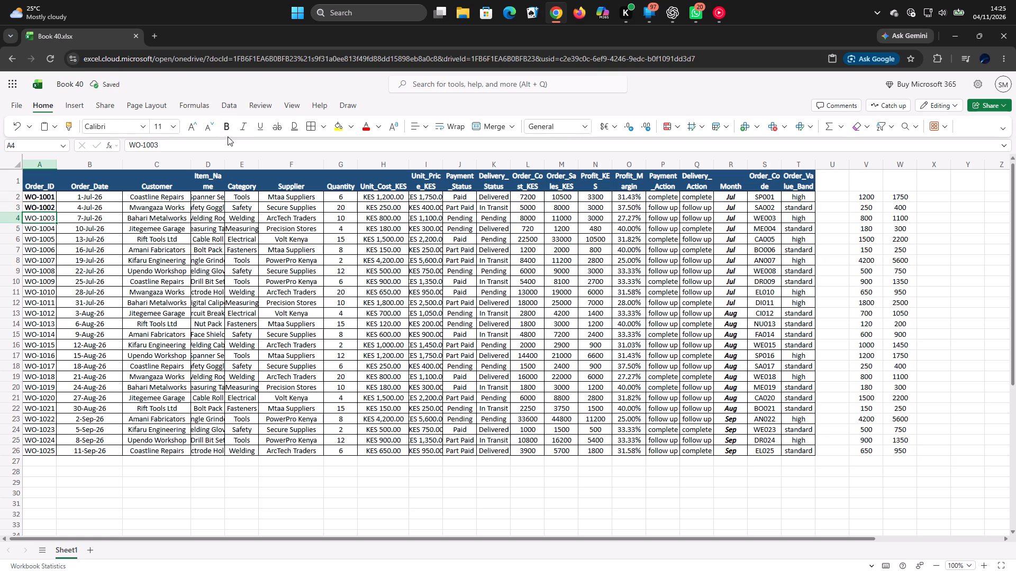
pyautogui.click(230, 128)
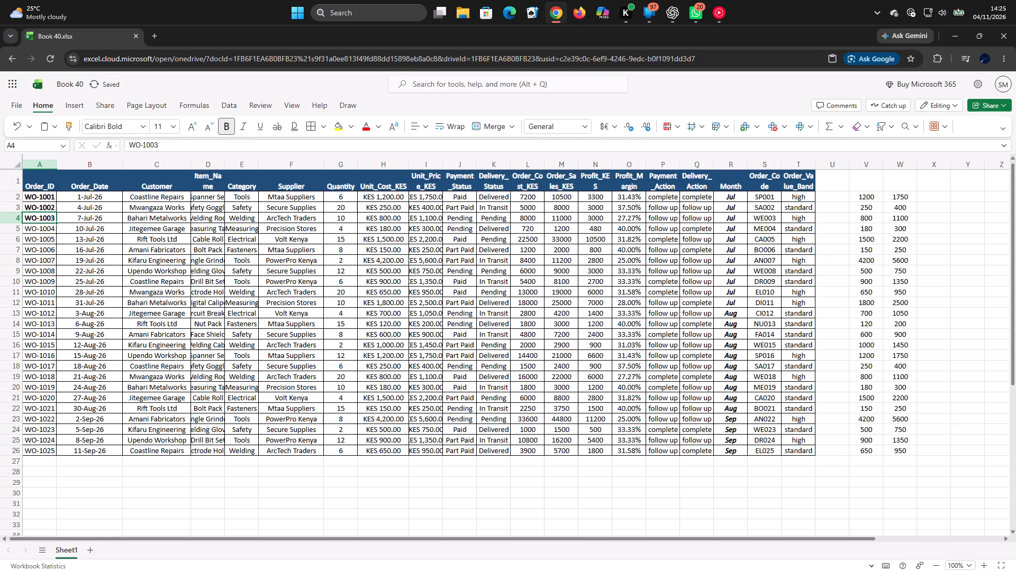
# Set the font colour of order ID WO-1004 in cell A5 to the theme blue.
pyautogui.click(41, 233)
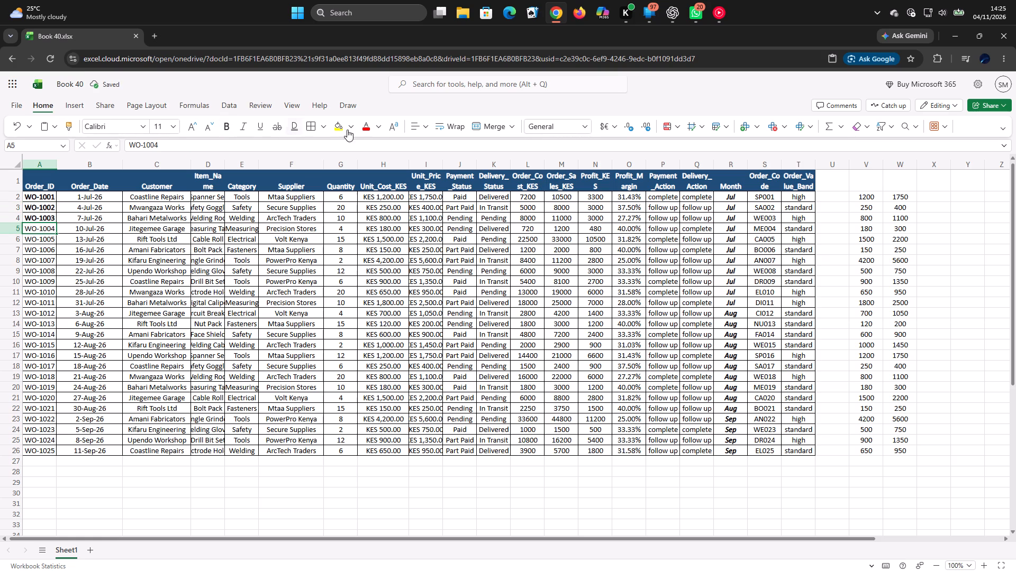
pyautogui.click(375, 127)
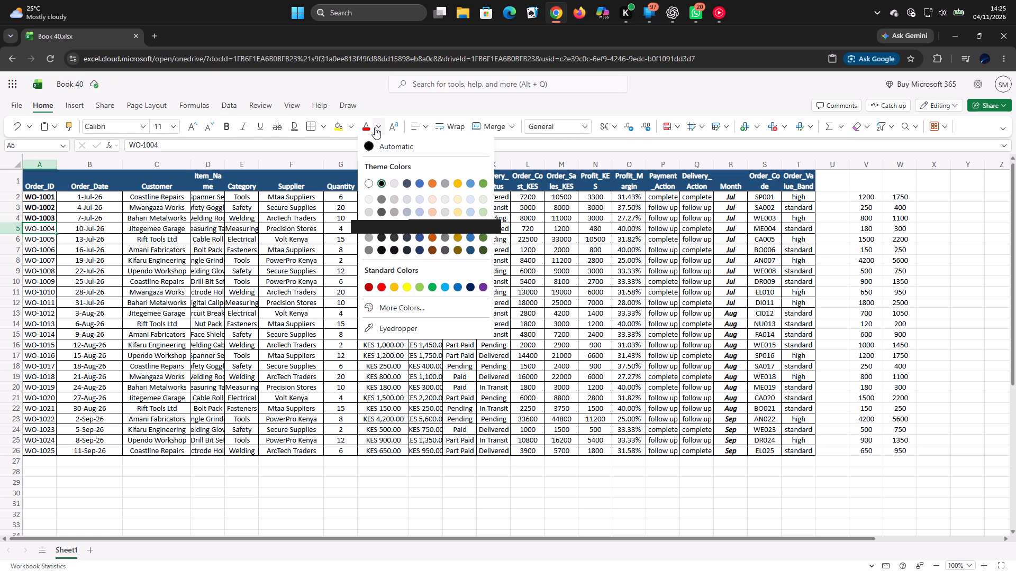
pyautogui.click(416, 180)
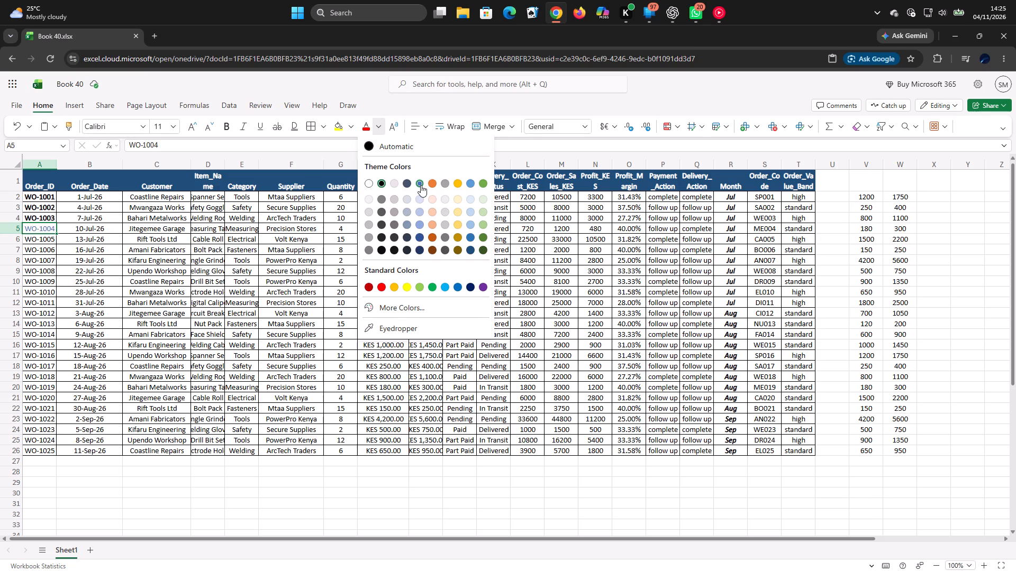
pyautogui.click(421, 185)
# Bold order ID WO-1005 in cell A6.
pyautogui.click(35, 244)
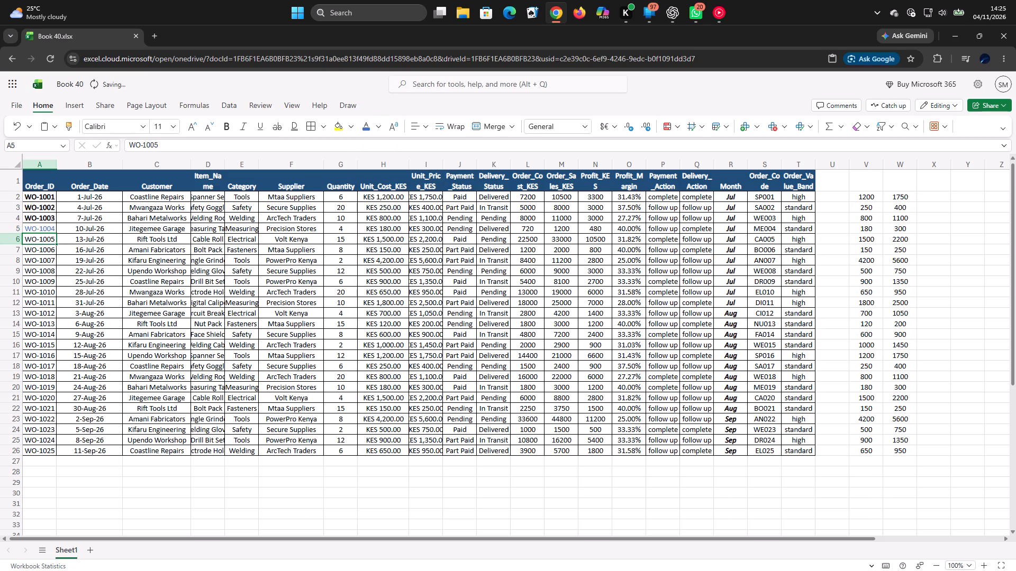
pyautogui.click(225, 121)
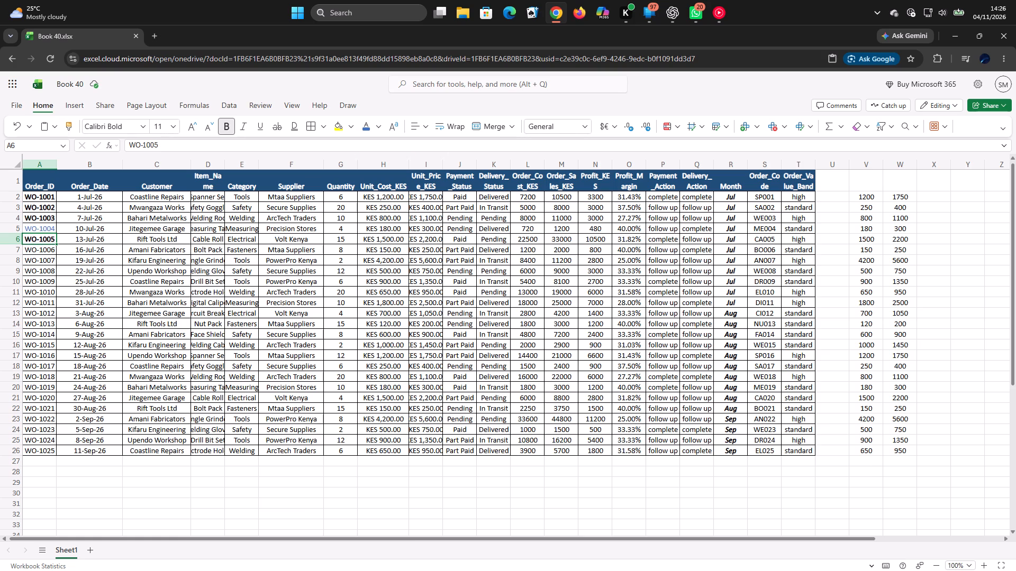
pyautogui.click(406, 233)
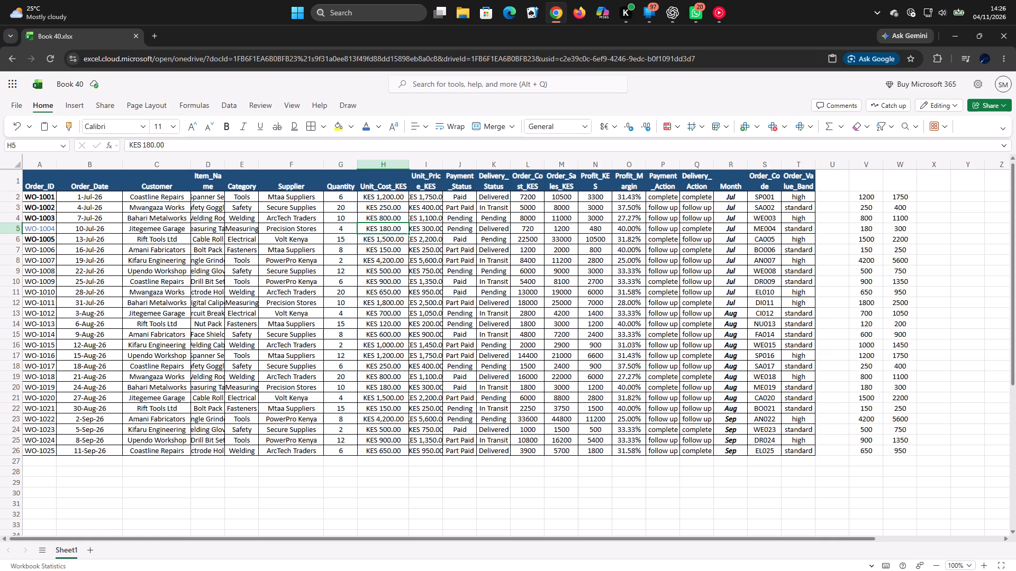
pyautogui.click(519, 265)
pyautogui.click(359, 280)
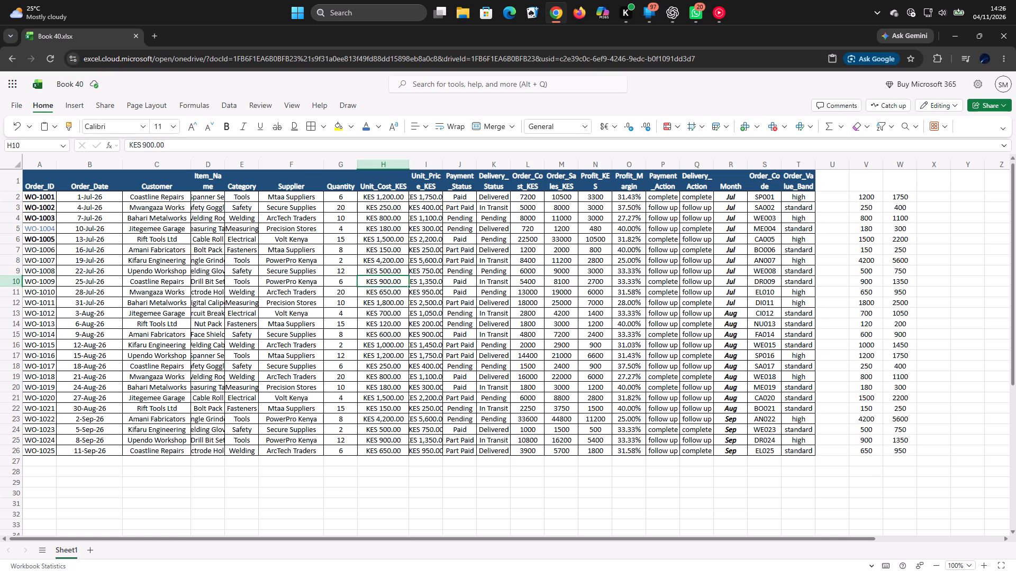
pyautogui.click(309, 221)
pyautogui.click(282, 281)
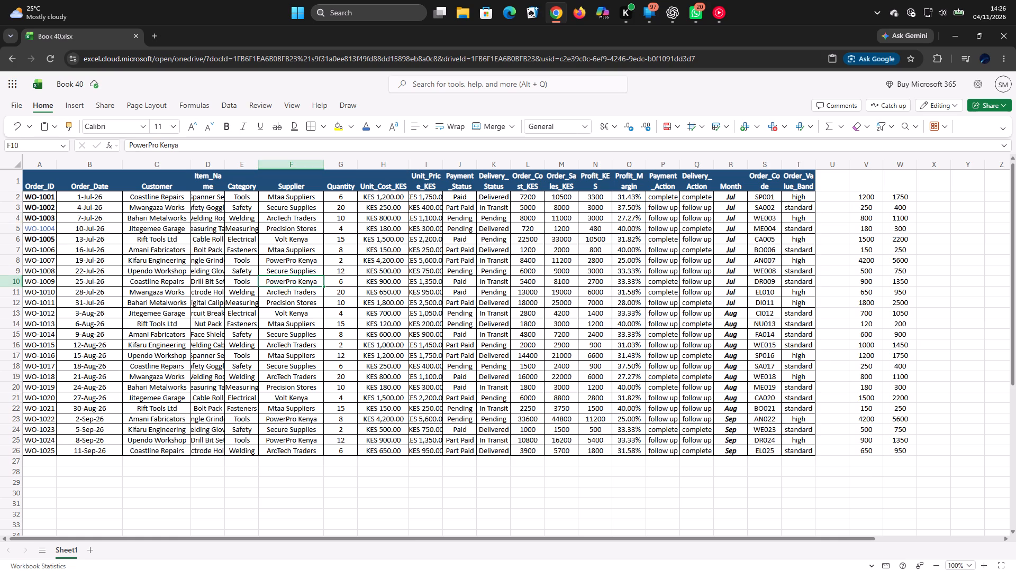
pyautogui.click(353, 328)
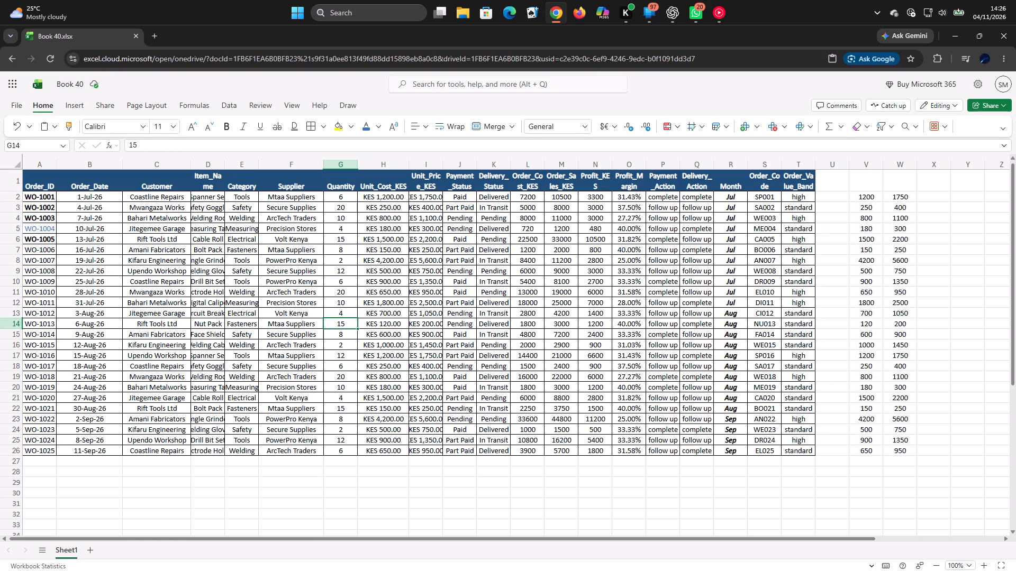
# Make all supplier names in the Supplier column, range F2:F26, italic and bold.
pyautogui.click(267, 196)
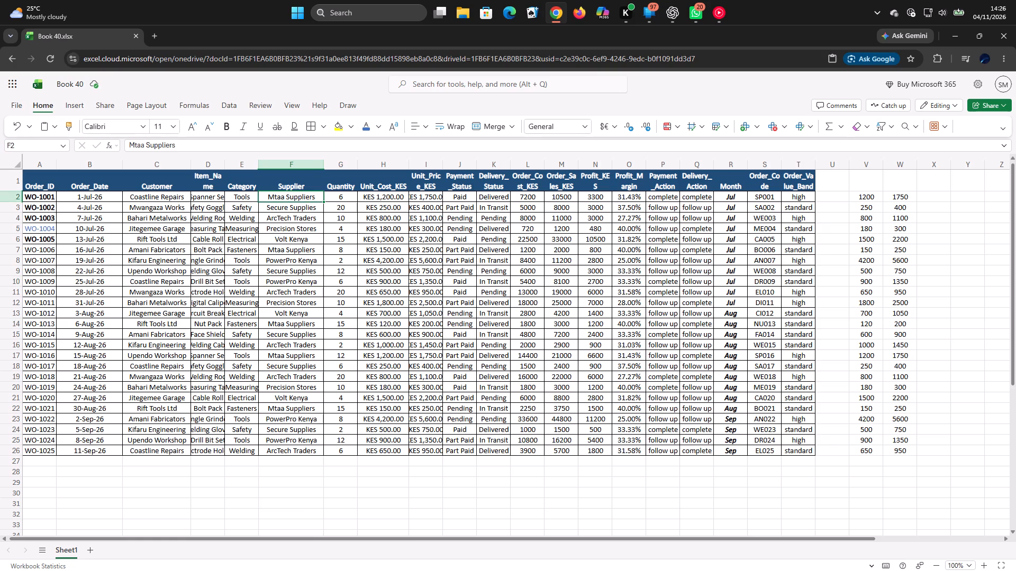
pyautogui.moveTo(267, 196); pyautogui.dragTo(267, 437)
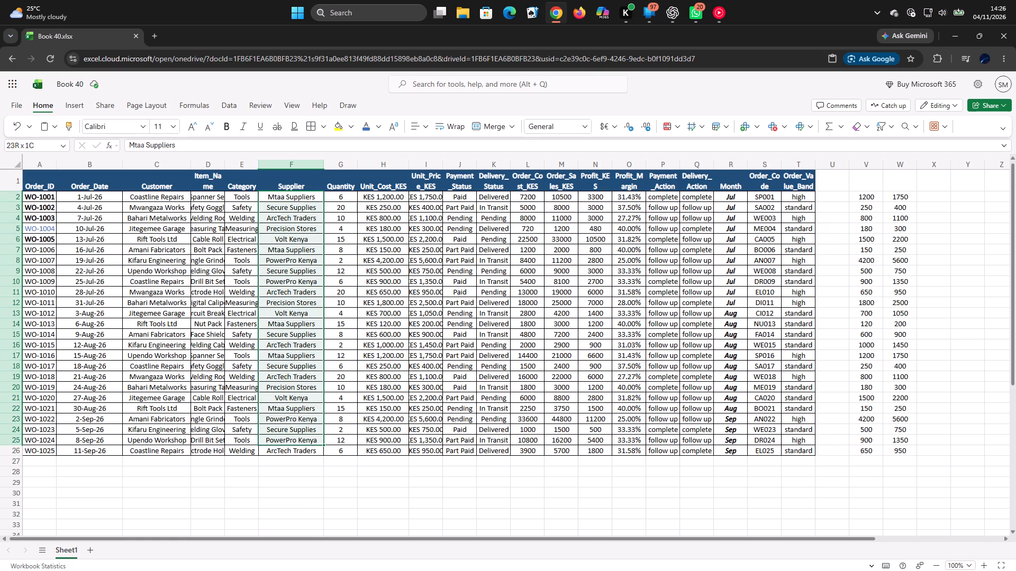
pyautogui.moveTo(267, 437); pyautogui.dragTo(267, 447)
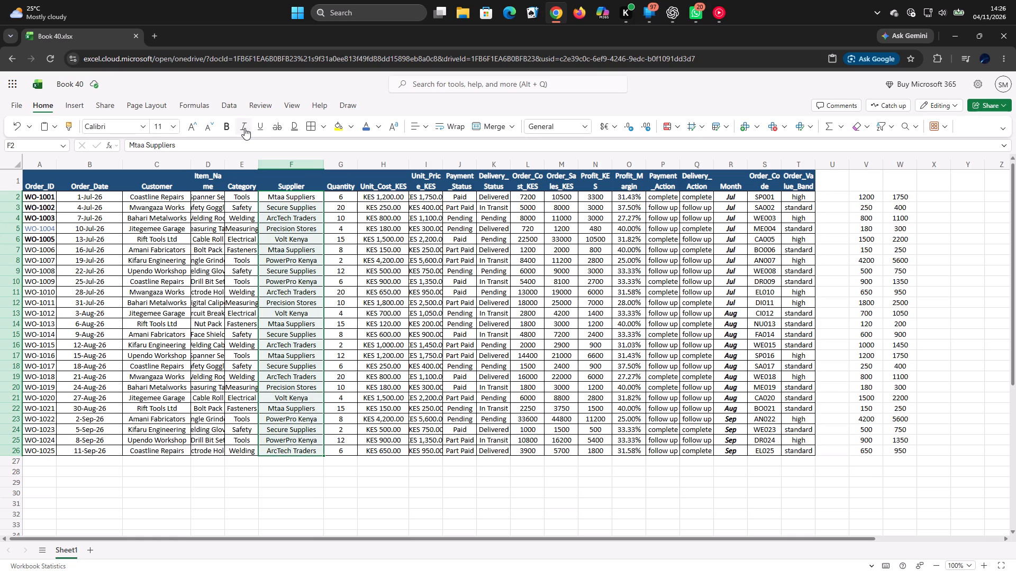
pyautogui.click(244, 128)
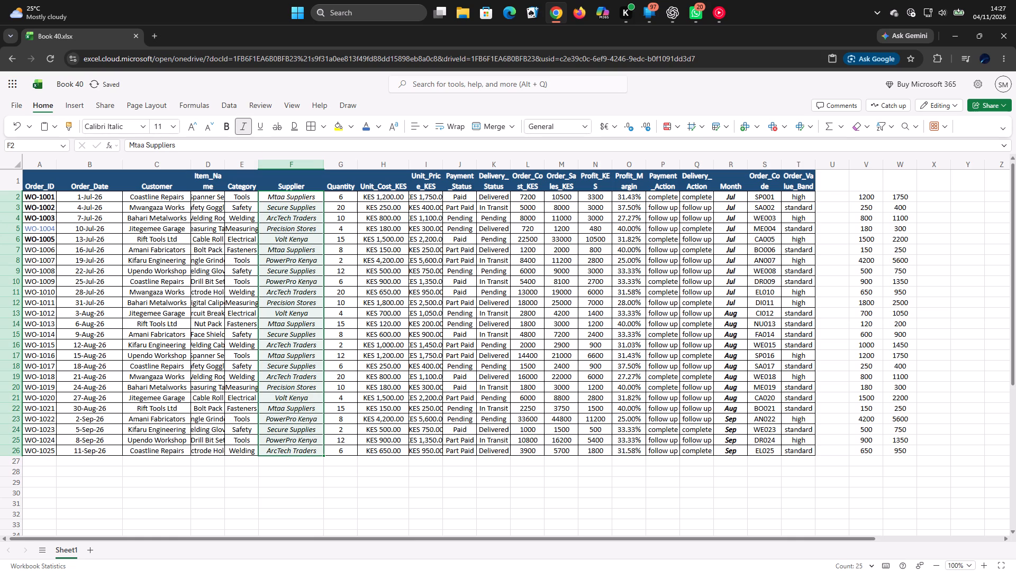
pyautogui.click(224, 129)
pyautogui.click(227, 273)
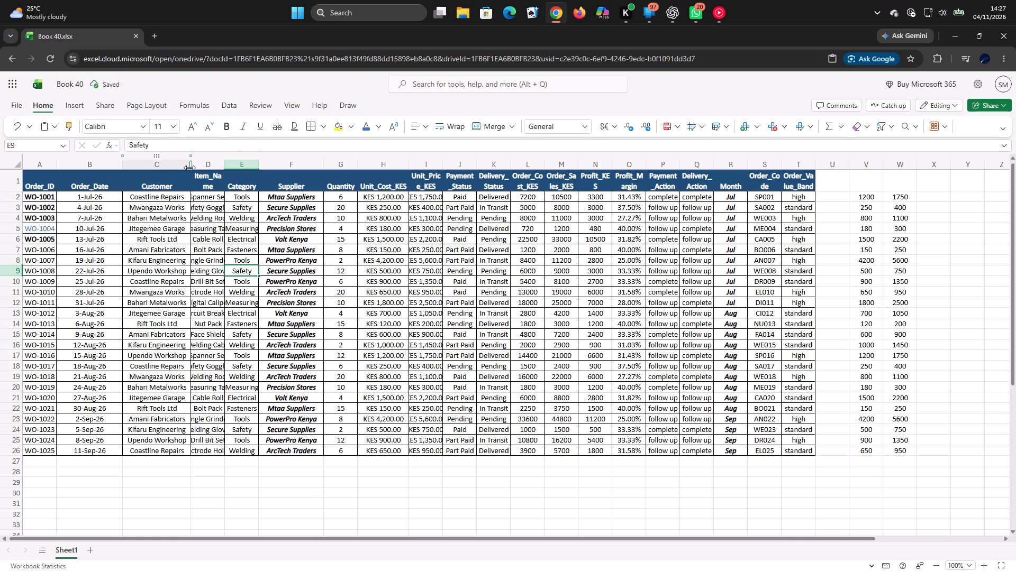
# Narrow the Customer column slightly and widen the Item_Name column enough to fit its header and item names.
pyautogui.moveTo(189, 168); pyautogui.dragTo(181, 166)
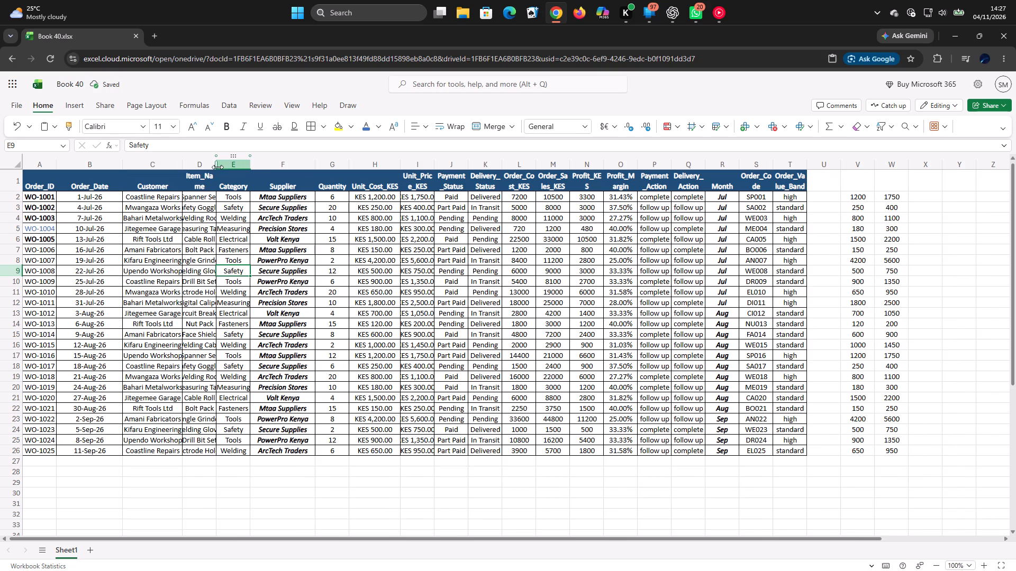
pyautogui.moveTo(216, 167); pyautogui.dragTo(223, 167)
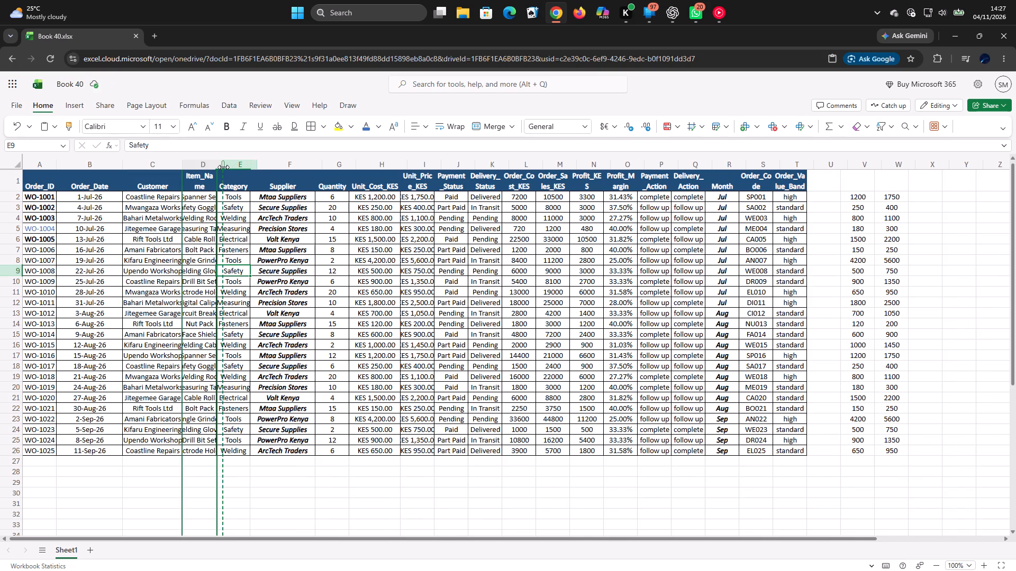
pyautogui.moveTo(223, 167); pyautogui.dragTo(242, 167)
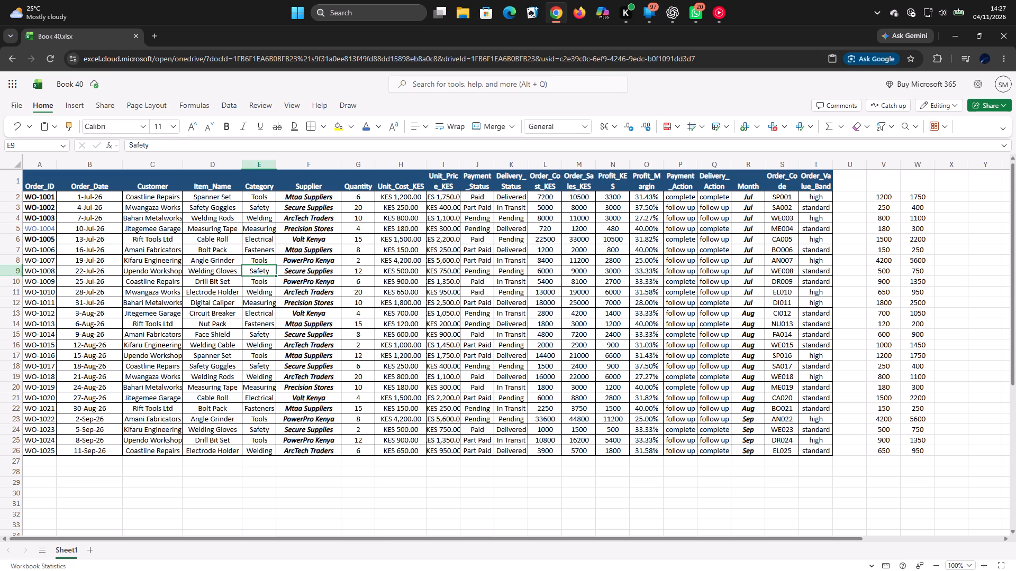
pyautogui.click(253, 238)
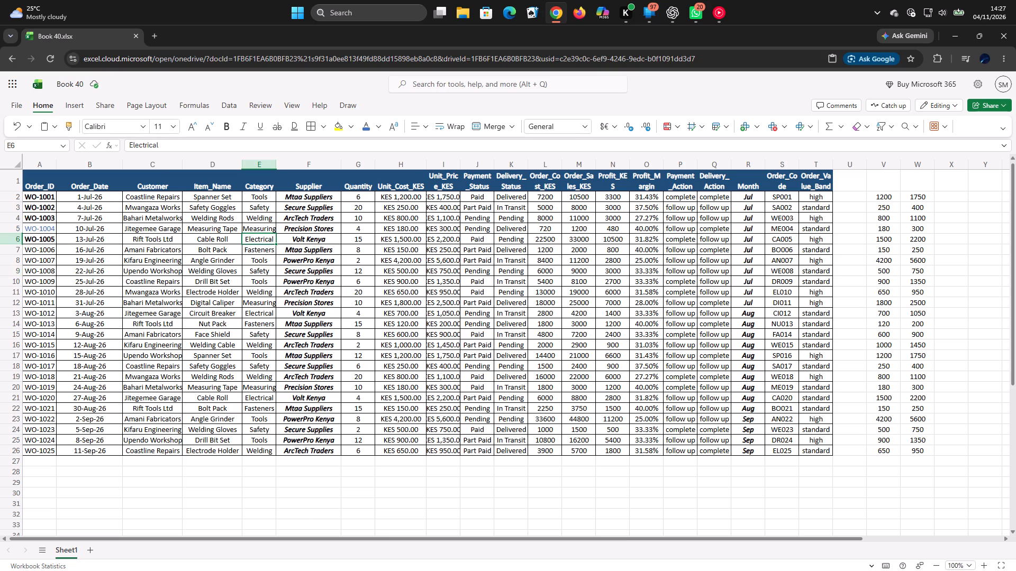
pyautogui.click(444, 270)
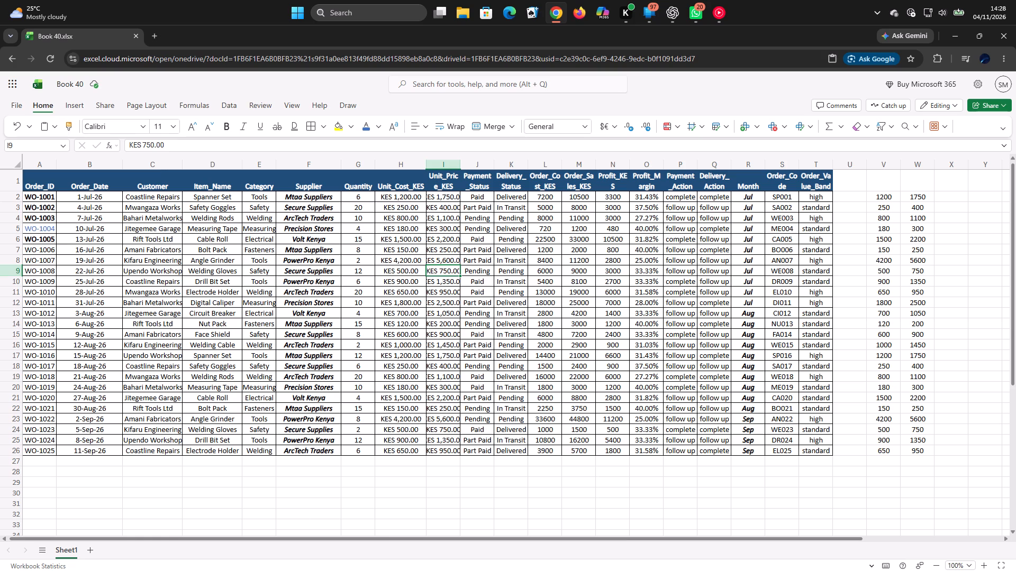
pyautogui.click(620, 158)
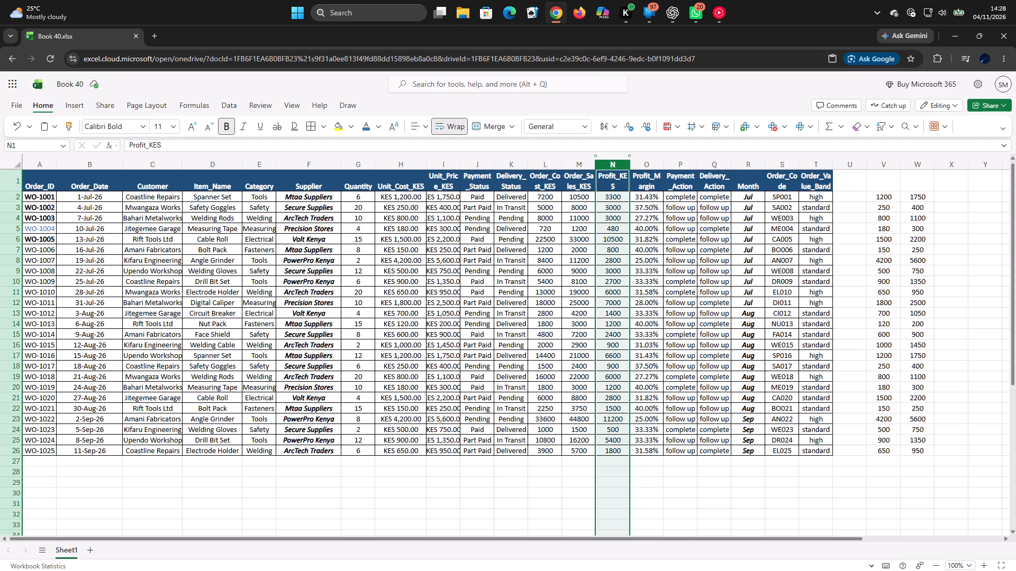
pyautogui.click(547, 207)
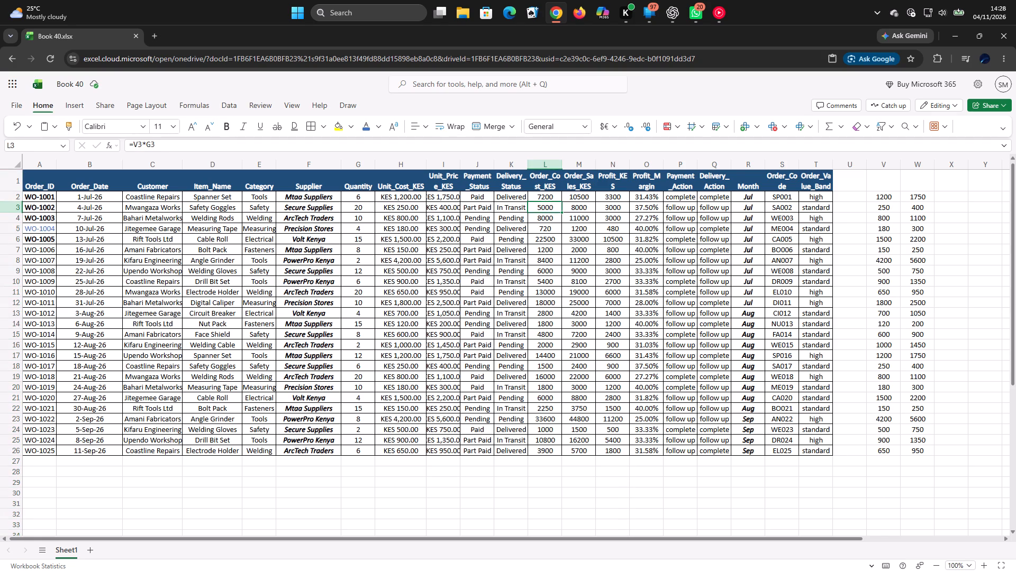
# Apply strikethrough to the entire Quantity column, column G.
pyautogui.click(354, 181)
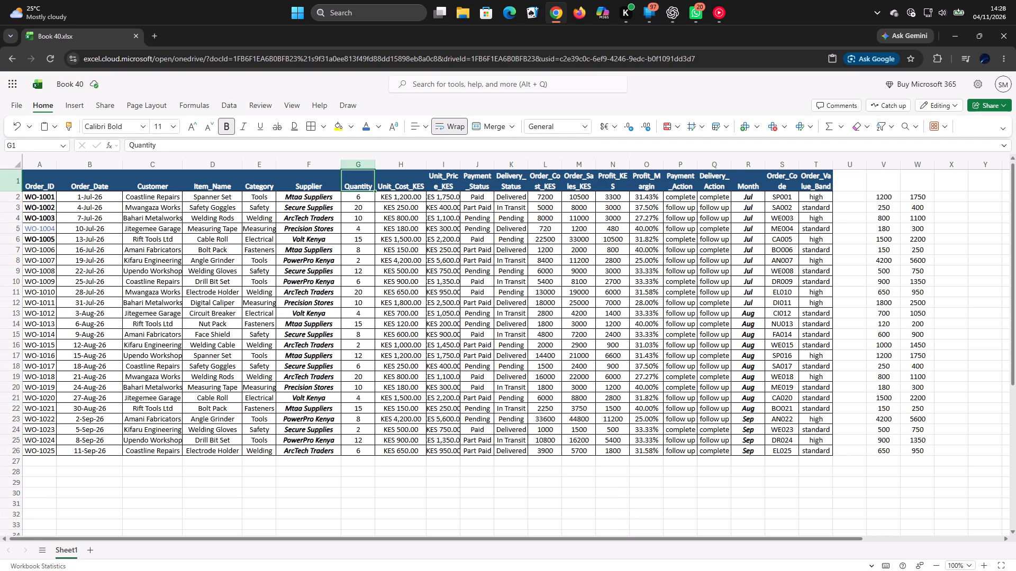
pyautogui.click(360, 190)
pyautogui.click(360, 179)
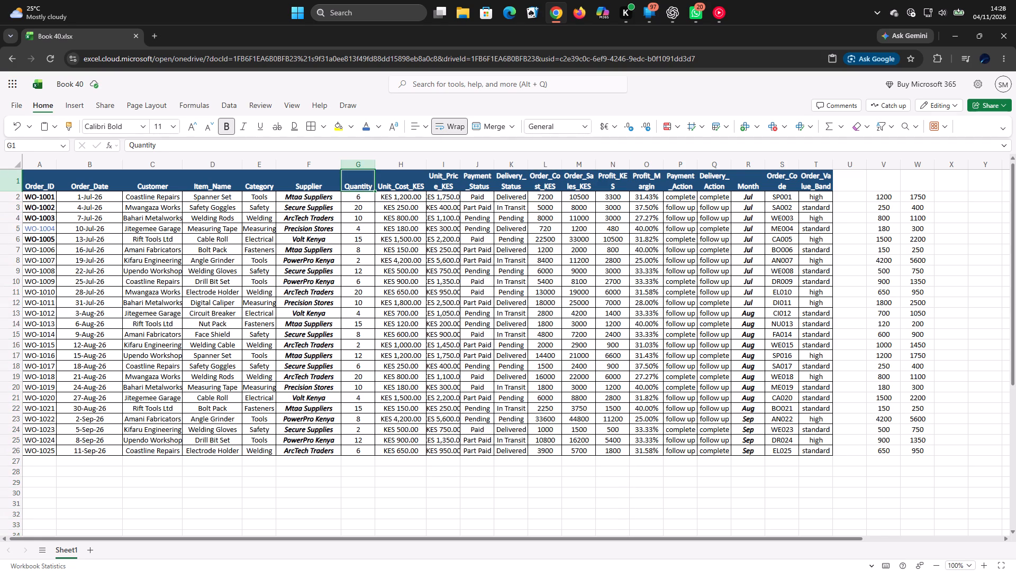
pyautogui.click(360, 179)
pyautogui.click(311, 177)
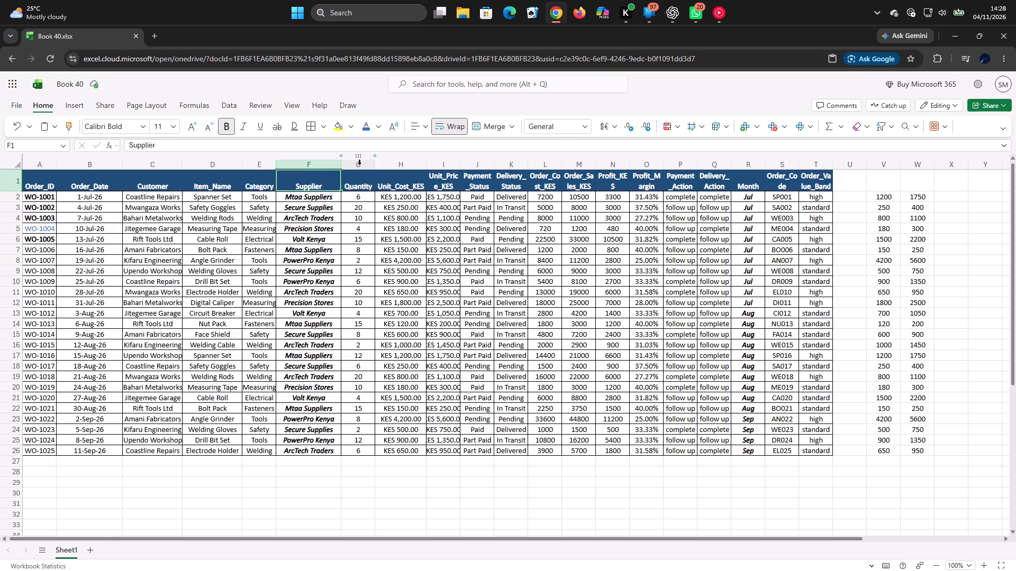
pyautogui.click(362, 162)
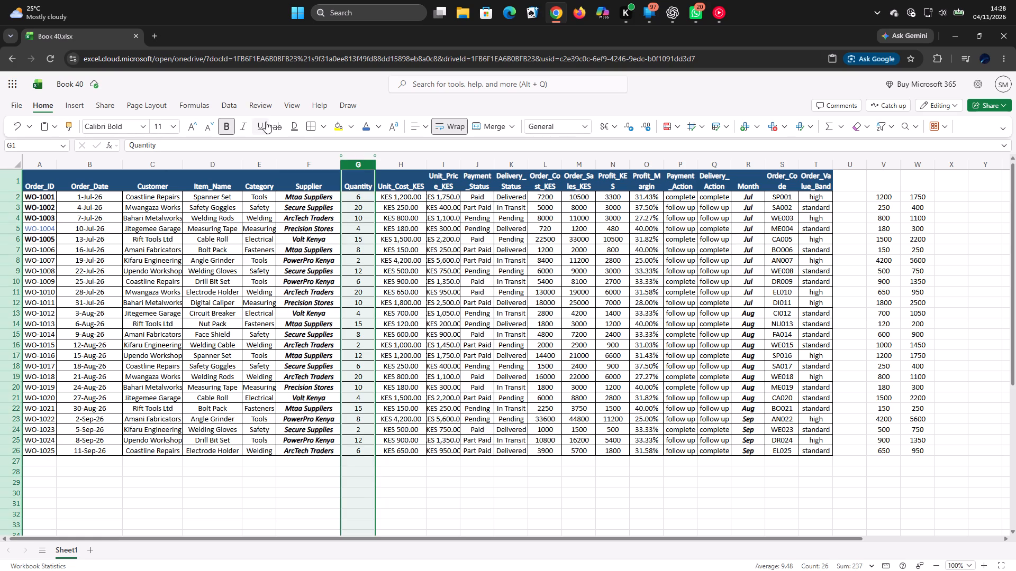
pyautogui.click(275, 126)
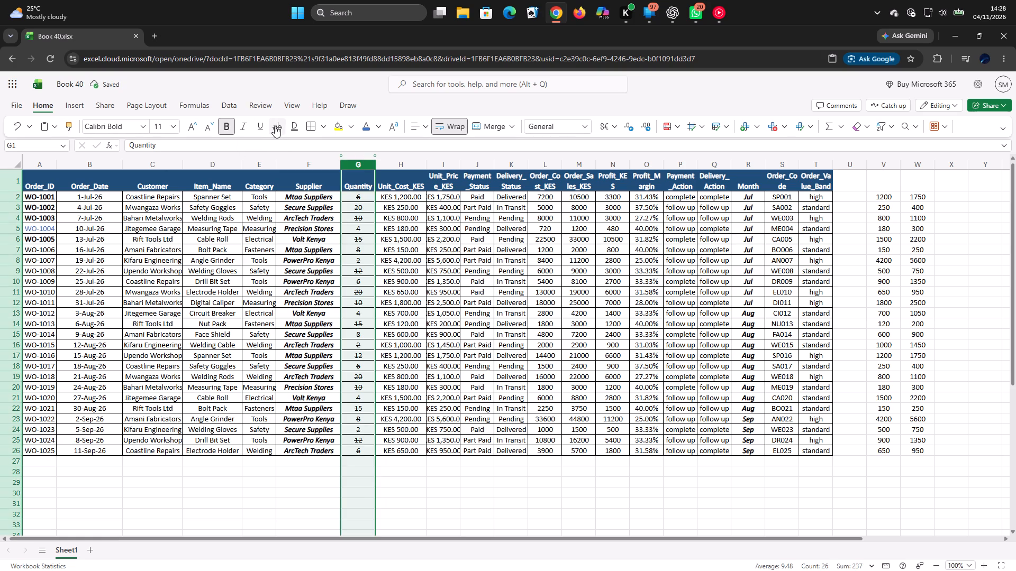
# Remove the strikethrough from the entire Quantity column, column G.
pyautogui.click(275, 126)
# Change the font of the entire Customer column, column C, to Bookman Old Style.
pyautogui.click(147, 189)
pyautogui.click(148, 176)
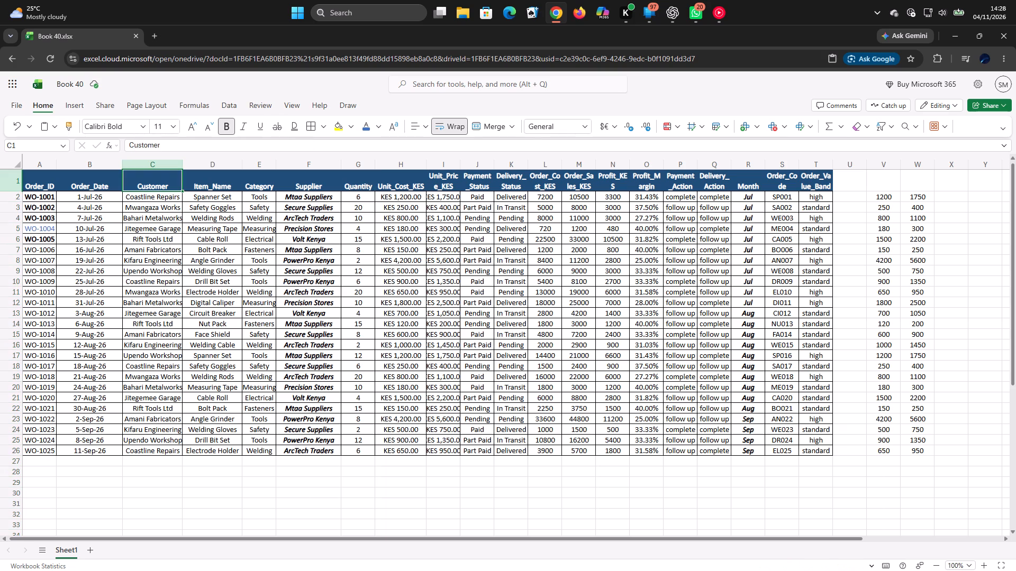
pyautogui.click(144, 162)
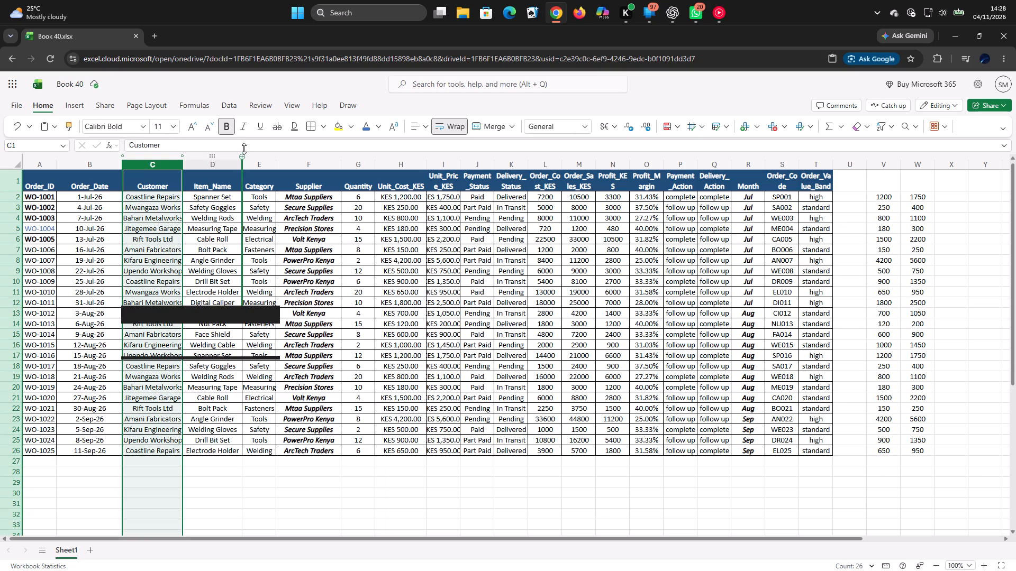
pyautogui.click(171, 122)
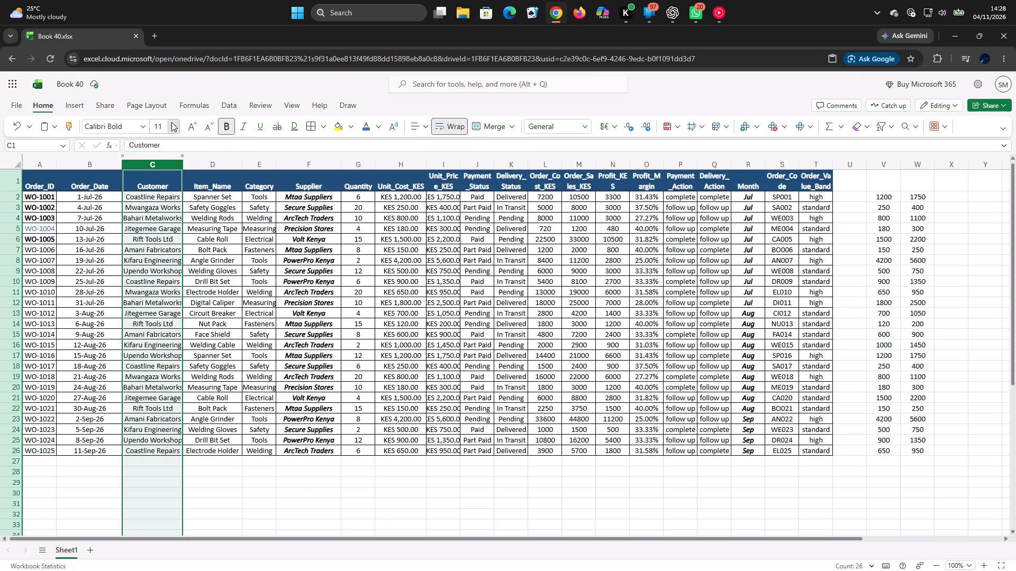
pyautogui.click(142, 122)
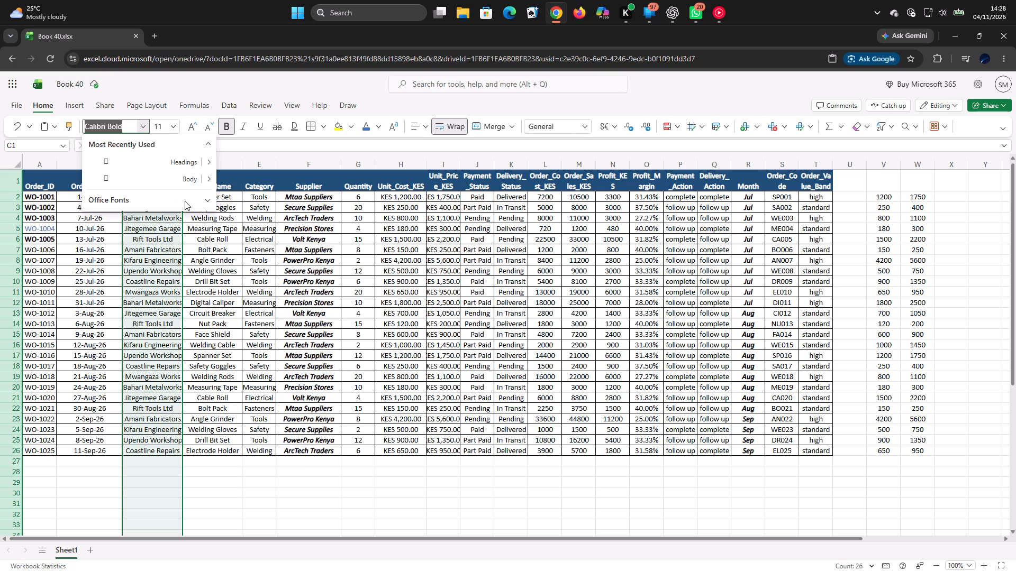
pyautogui.click(203, 202)
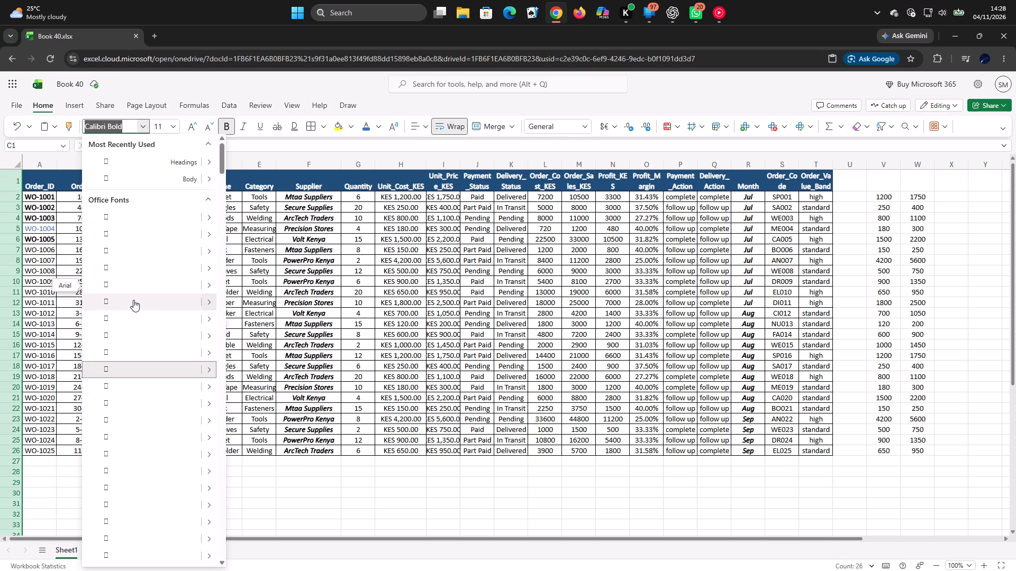
pyautogui.click(139, 331)
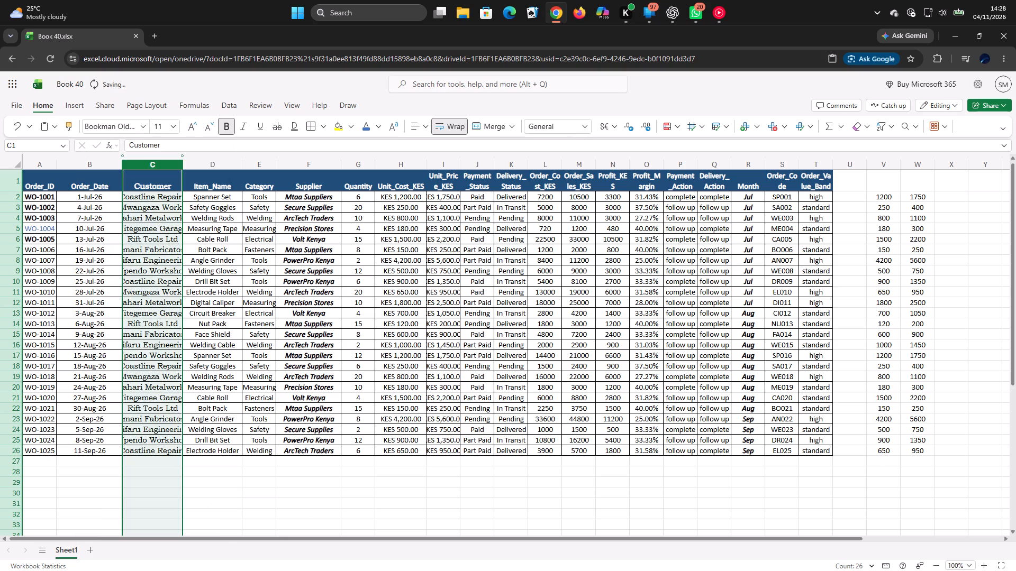
pyautogui.click(252, 309)
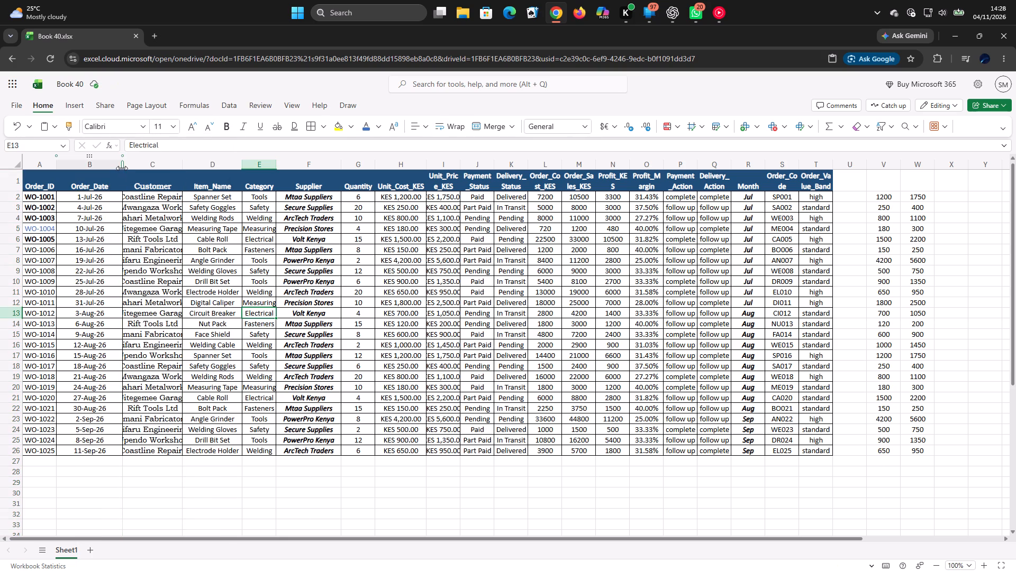
# Narrow the Order_Date column, column B, so it fits more closely around its header and dates.
pyautogui.moveTo(122, 168); pyautogui.dragTo(116, 179)
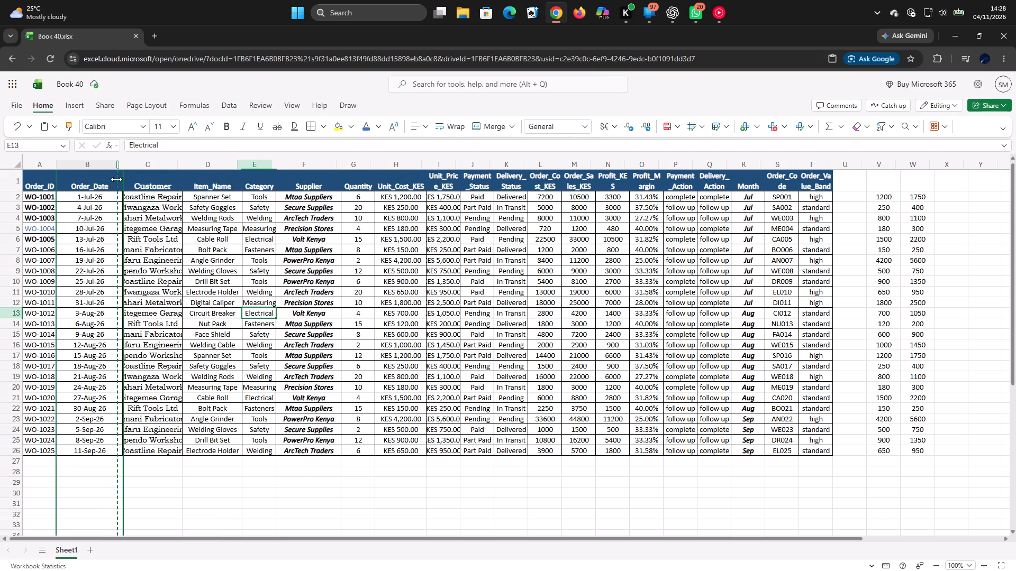
pyautogui.moveTo(116, 179); pyautogui.dragTo(115, 180)
pyautogui.moveTo(115, 181); pyautogui.dragTo(107, 174)
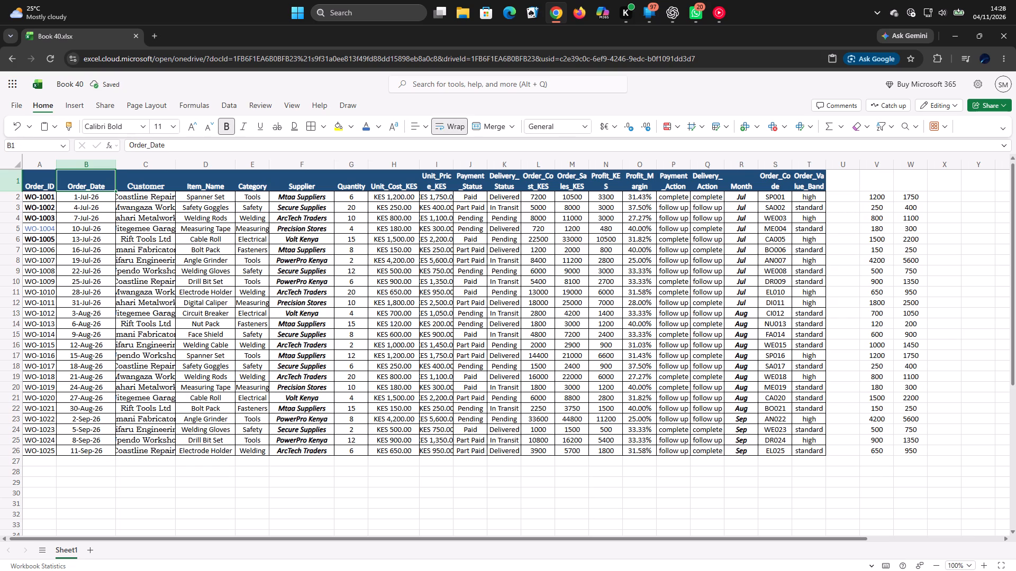
pyautogui.click(129, 168)
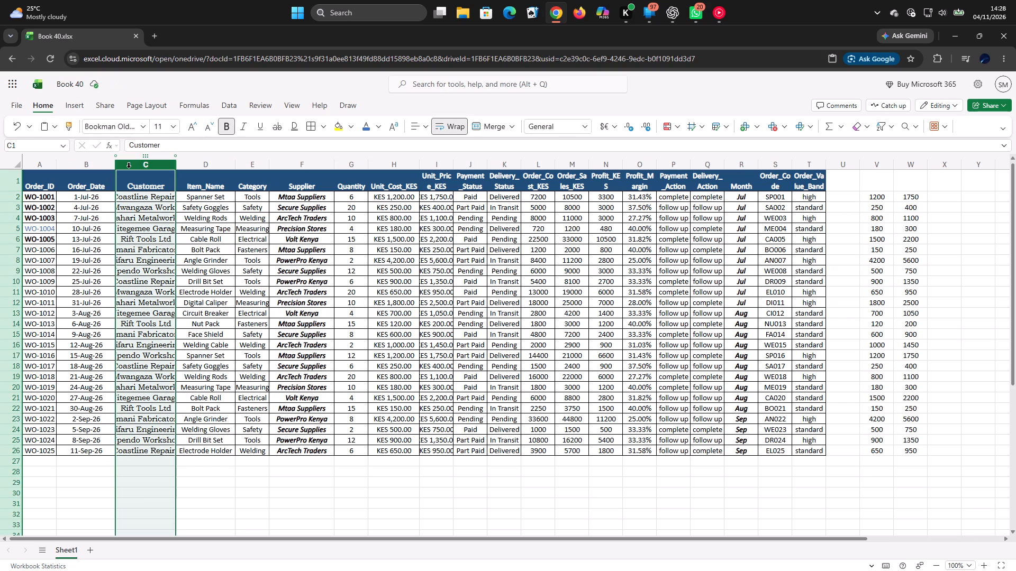
pyautogui.click(109, 167)
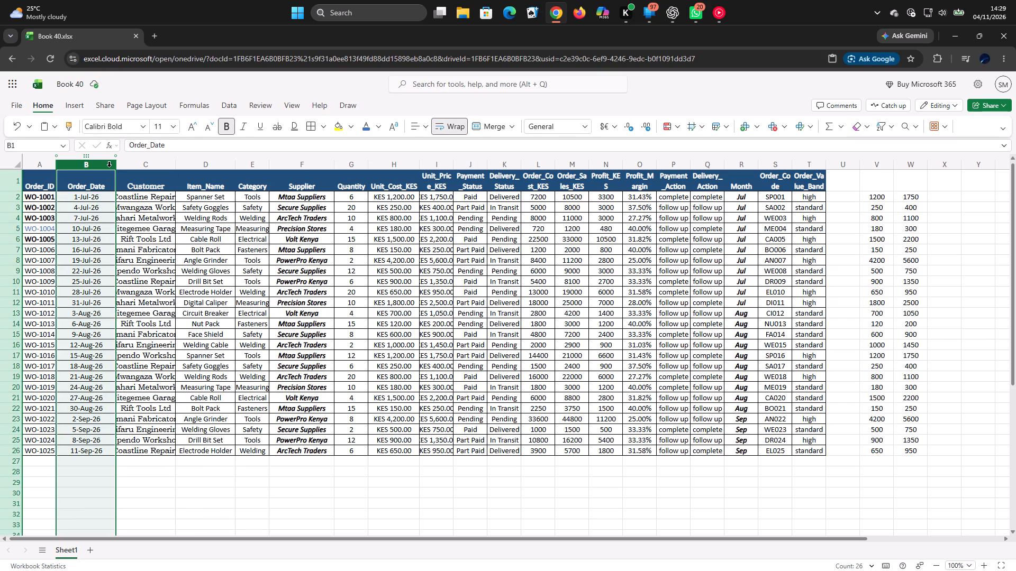
pyautogui.click(109, 167)
pyautogui.moveTo(109, 167); pyautogui.dragTo(129, 167)
pyautogui.click(129, 167)
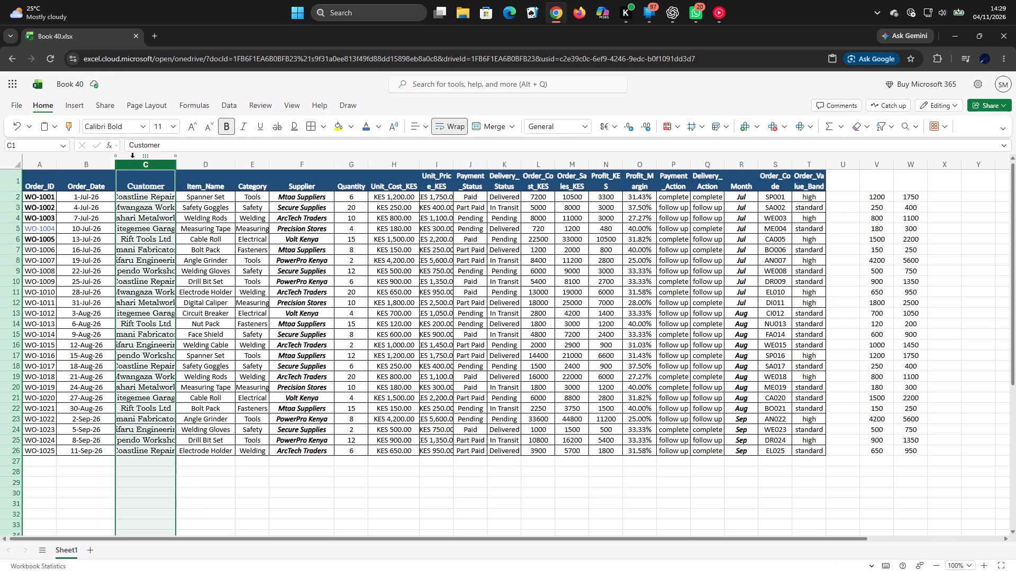
pyautogui.click(106, 160)
pyautogui.moveTo(106, 160); pyautogui.dragTo(127, 163)
pyautogui.click(127, 163)
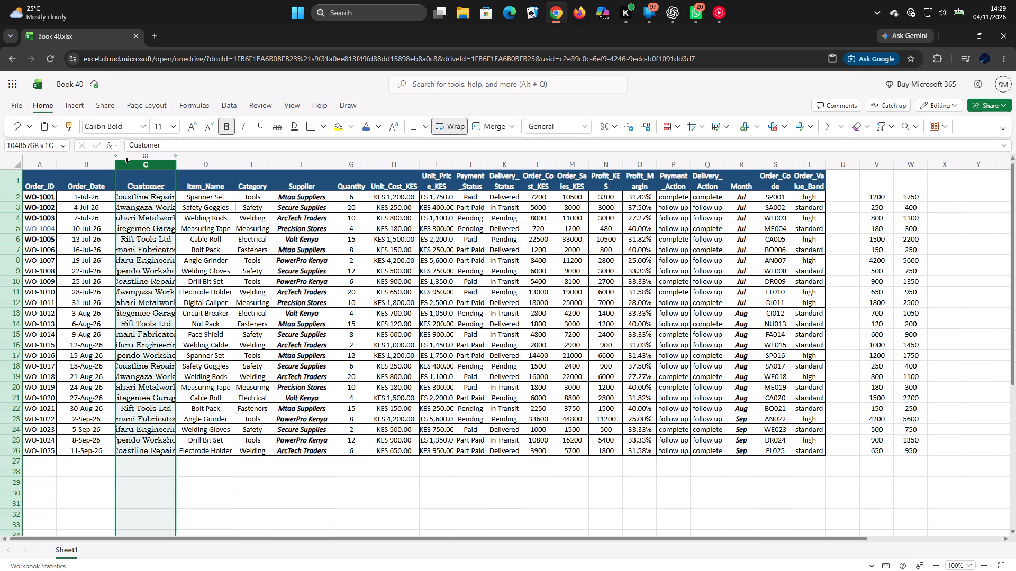
pyautogui.click(211, 232)
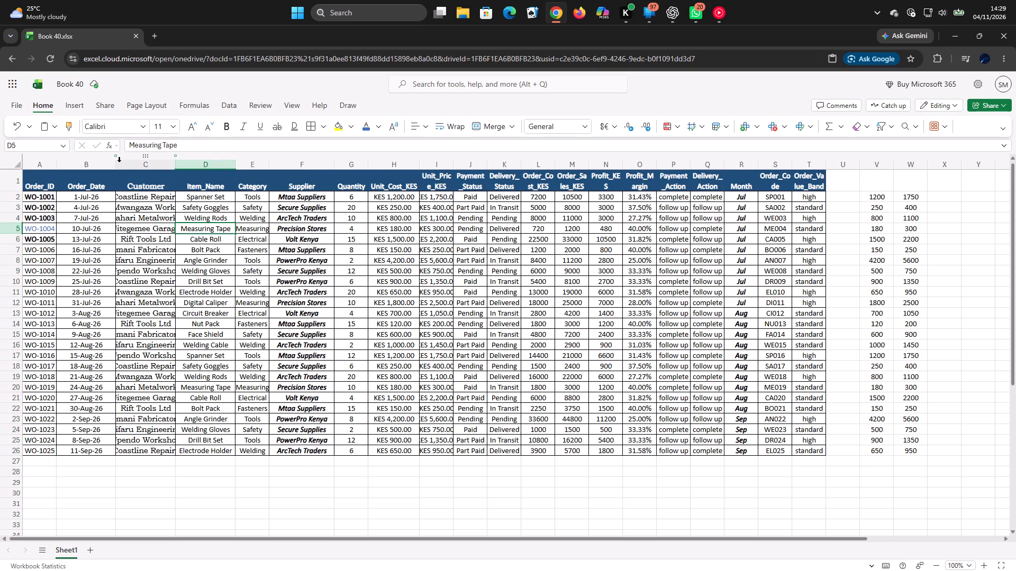
pyautogui.moveTo(117, 164); pyautogui.dragTo(113, 170)
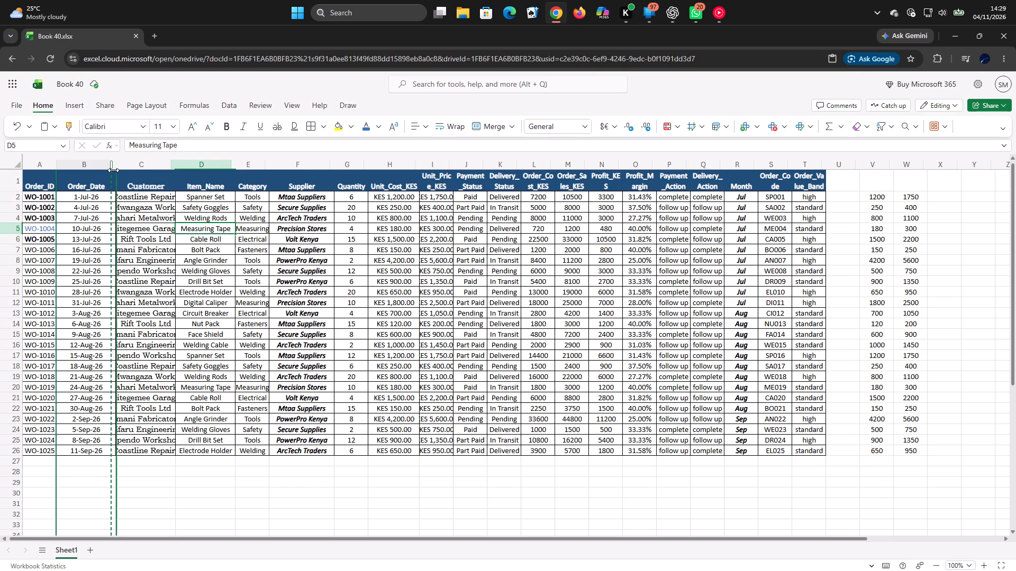
pyautogui.moveTo(113, 170); pyautogui.dragTo(106, 170)
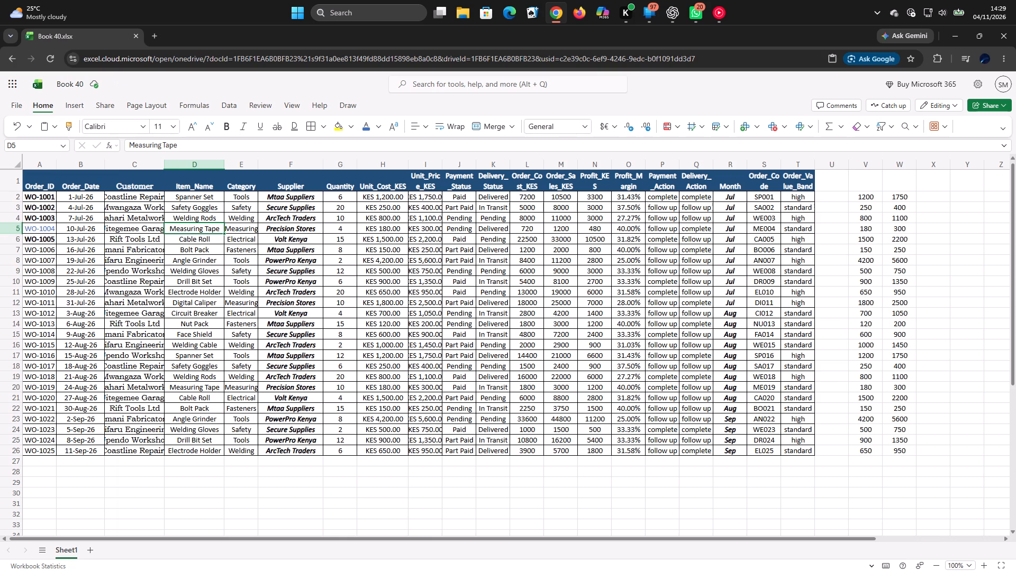
pyautogui.click(124, 123)
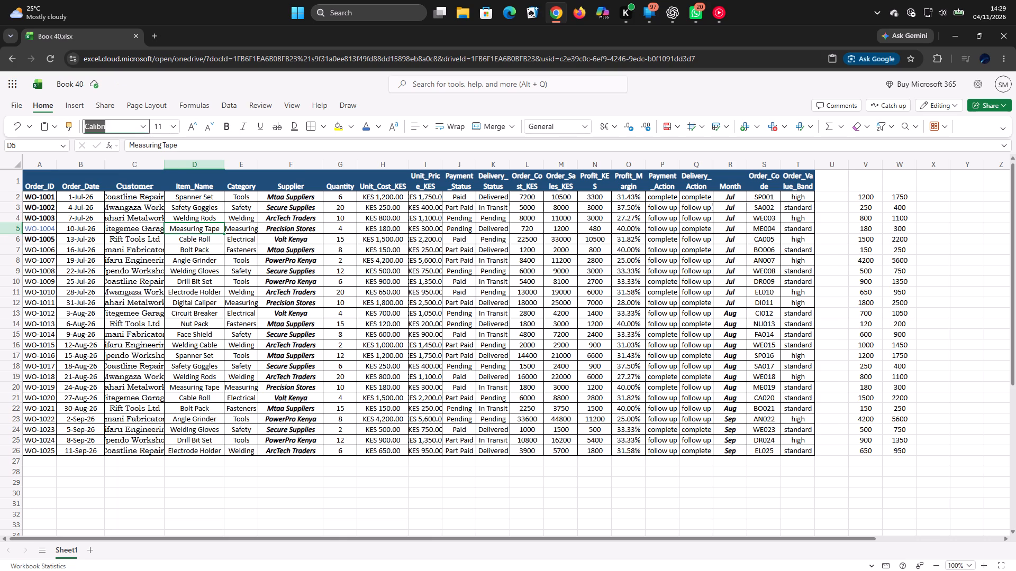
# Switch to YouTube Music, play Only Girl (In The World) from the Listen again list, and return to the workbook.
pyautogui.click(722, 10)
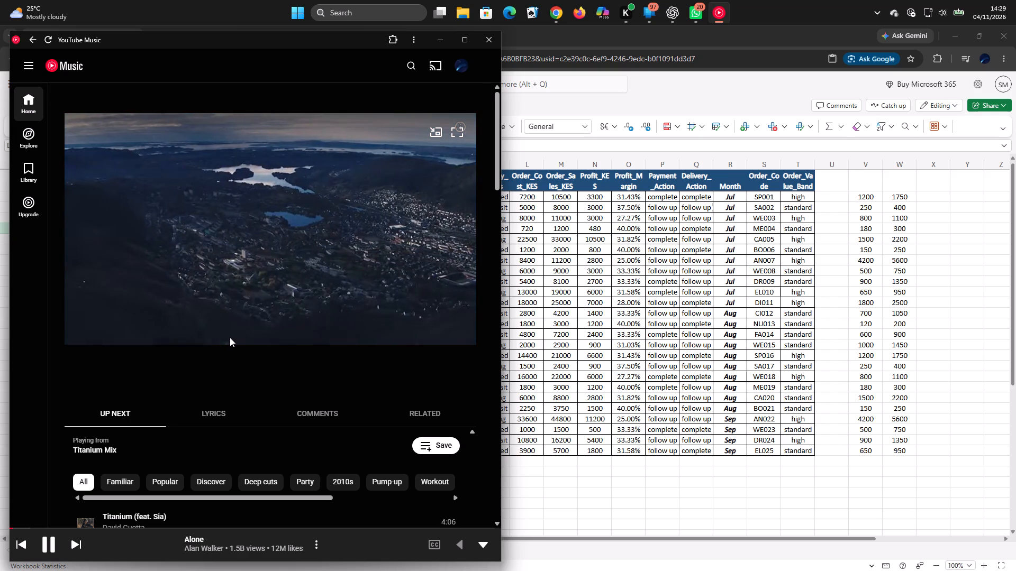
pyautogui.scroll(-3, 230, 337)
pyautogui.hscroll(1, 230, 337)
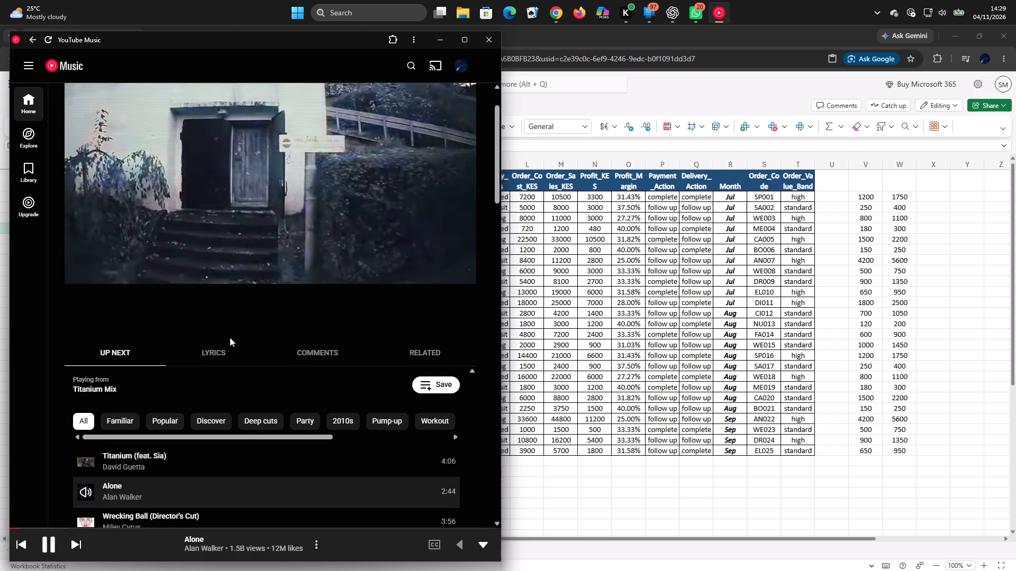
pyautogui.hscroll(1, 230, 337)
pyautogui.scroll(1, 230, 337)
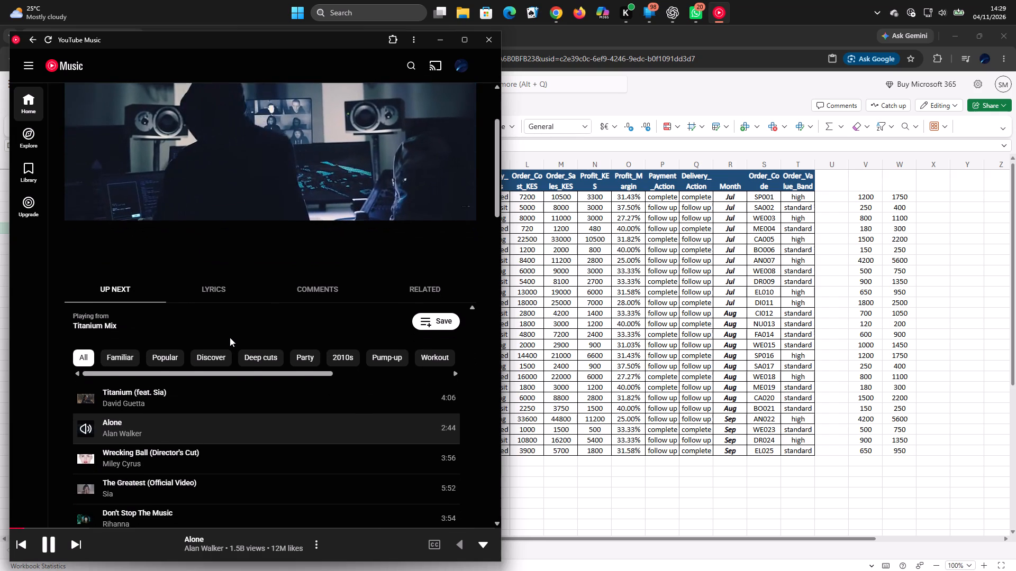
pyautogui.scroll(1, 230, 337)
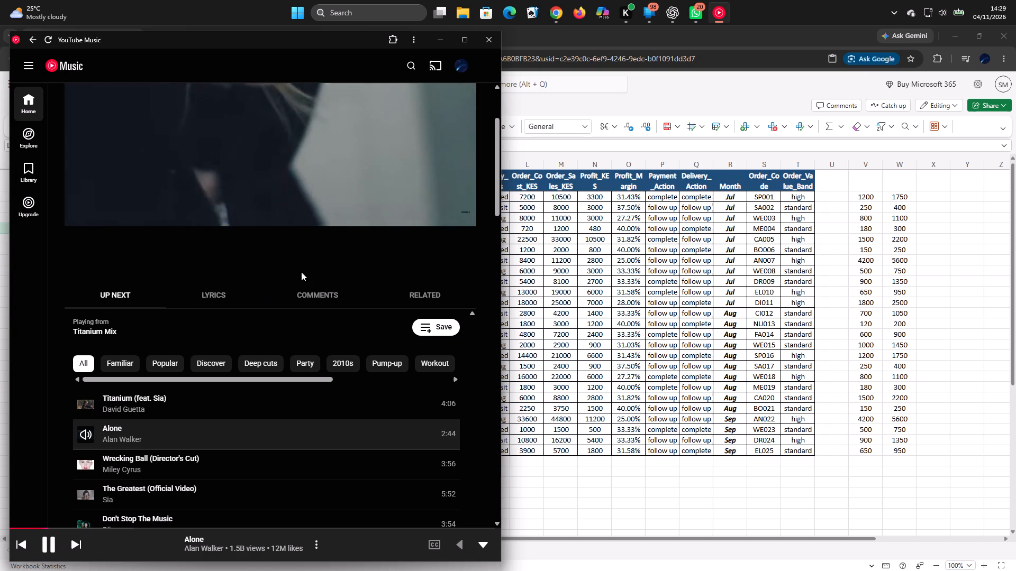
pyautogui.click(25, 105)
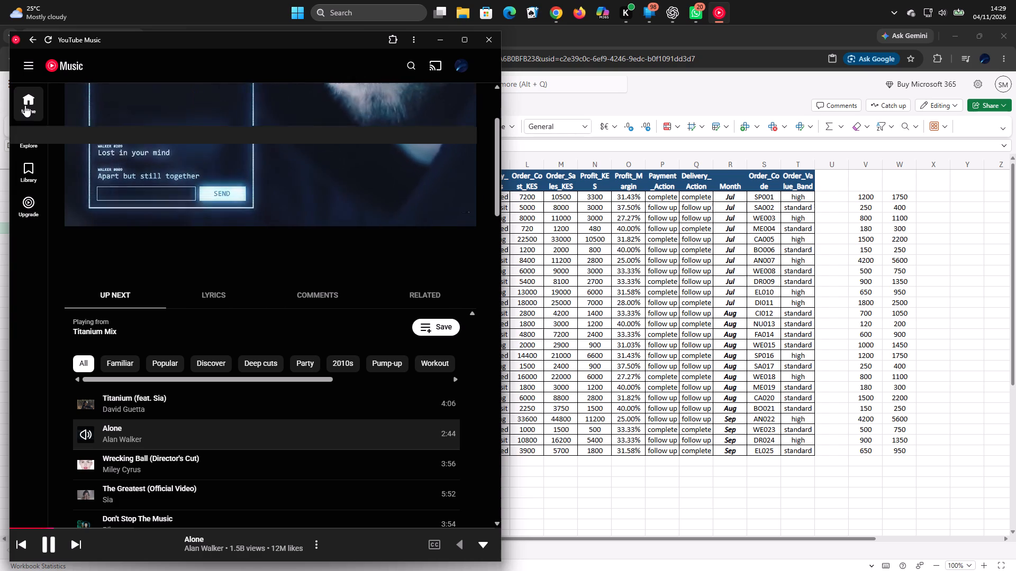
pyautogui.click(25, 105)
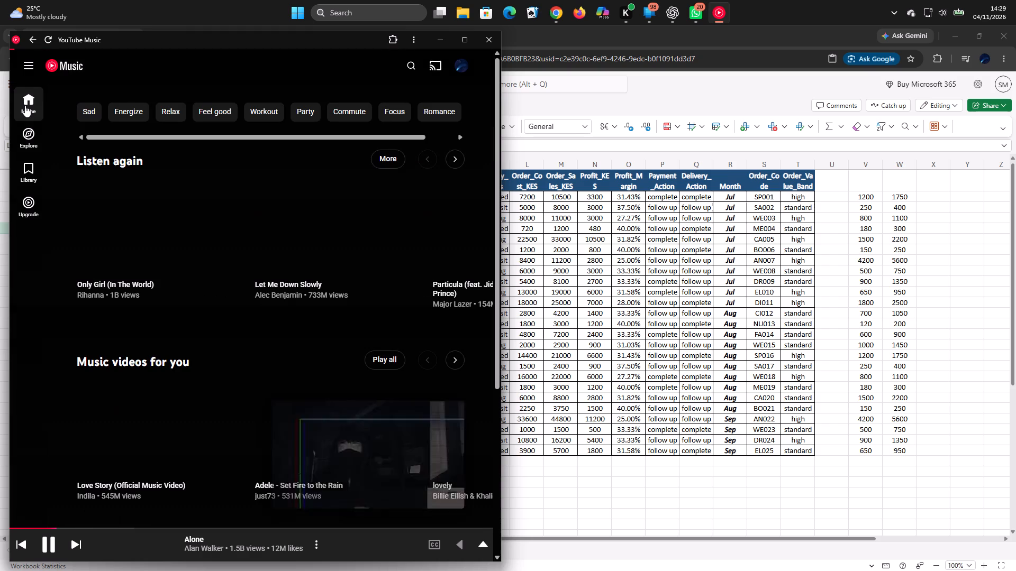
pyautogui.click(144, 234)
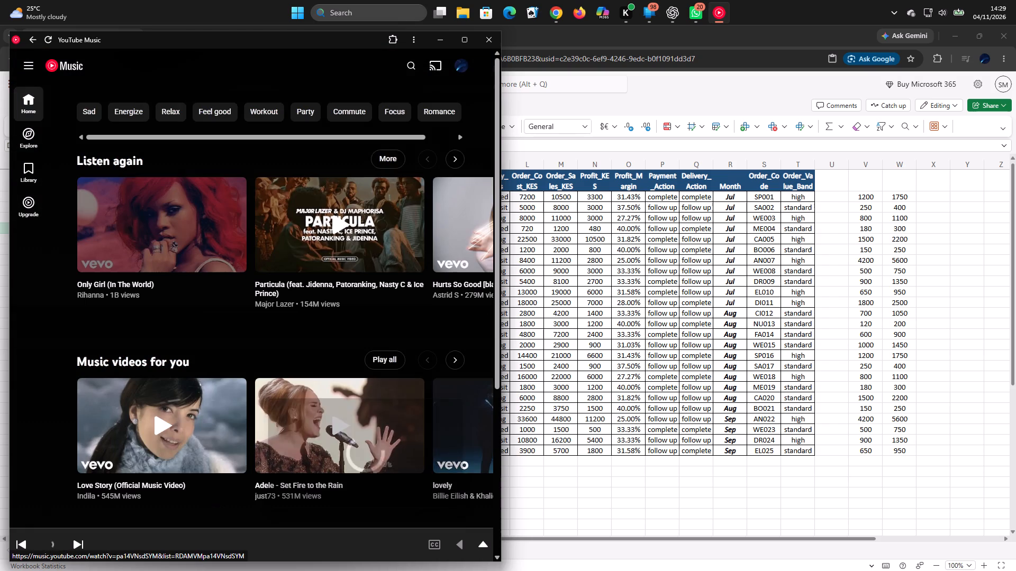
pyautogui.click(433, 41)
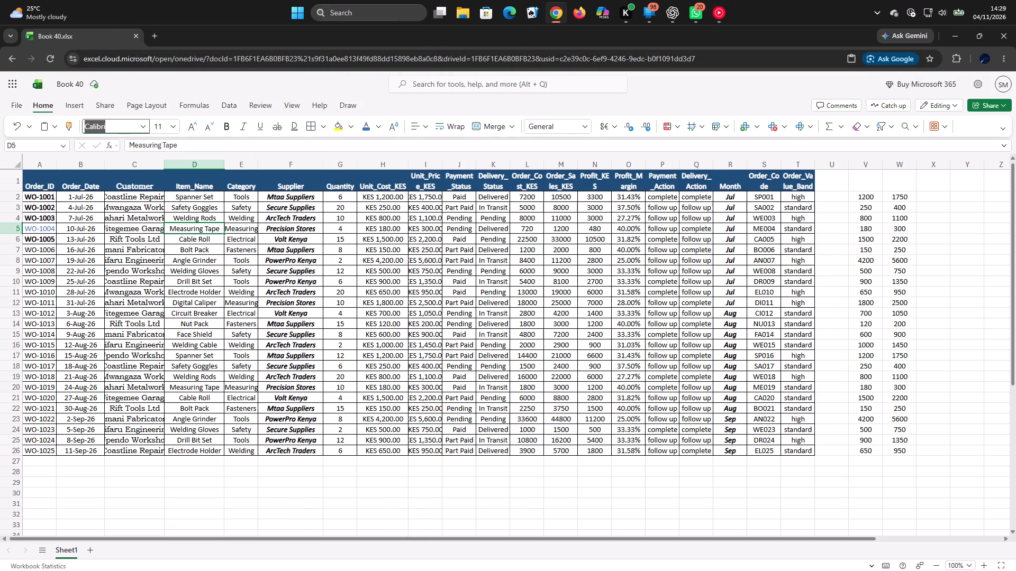
# Narrow the Order_Date column slightly more so its width just fits the header.
pyautogui.click(334, 338)
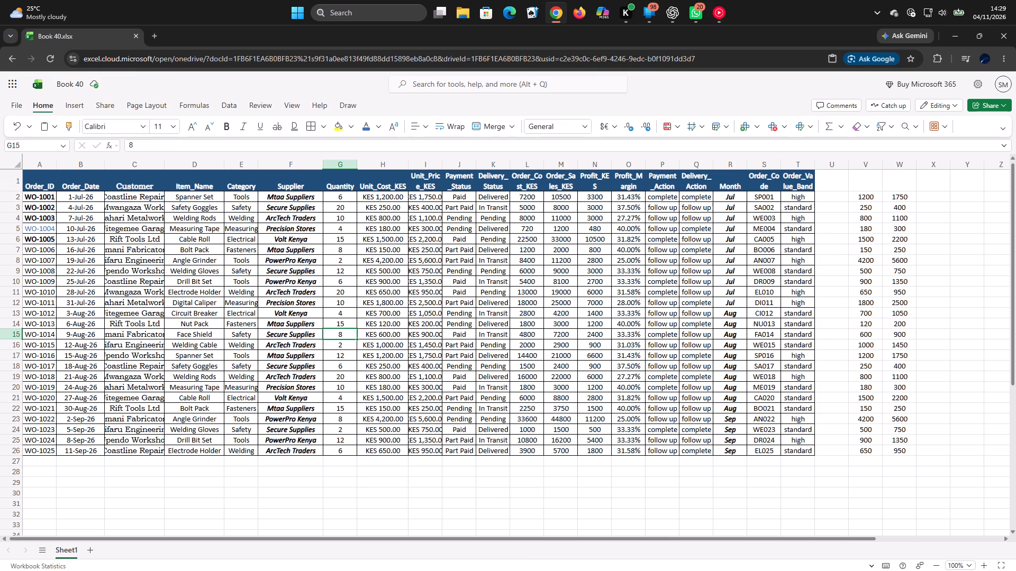
pyautogui.click(219, 354)
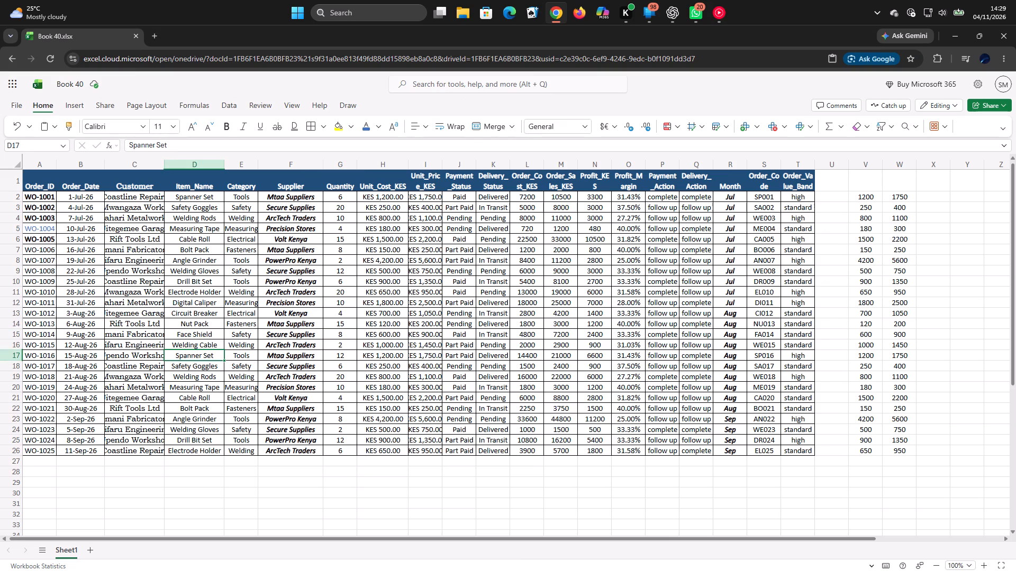
pyautogui.moveTo(105, 165); pyautogui.dragTo(101, 165)
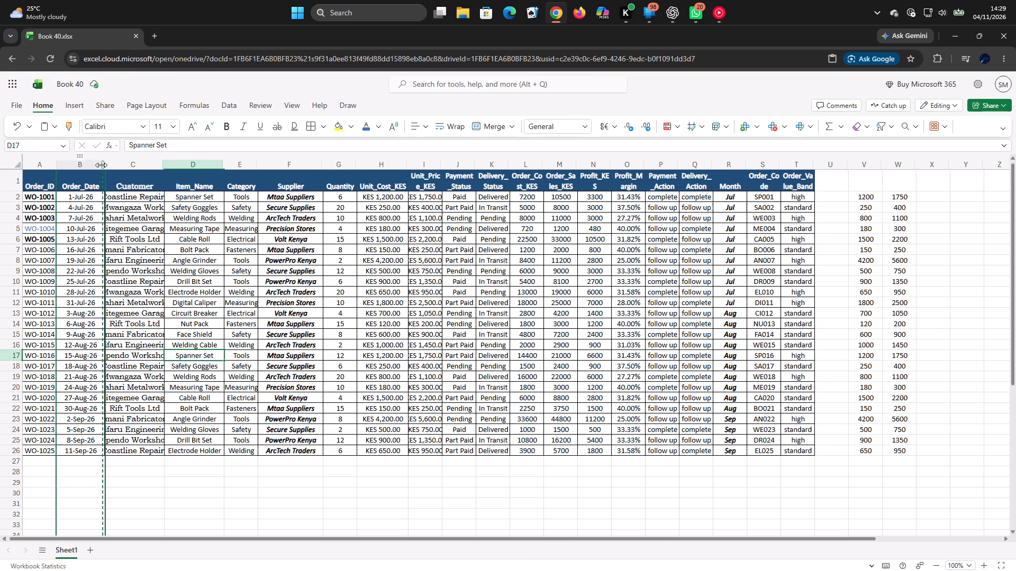
pyautogui.moveTo(101, 165); pyautogui.dragTo(99, 165)
pyautogui.click(122, 191)
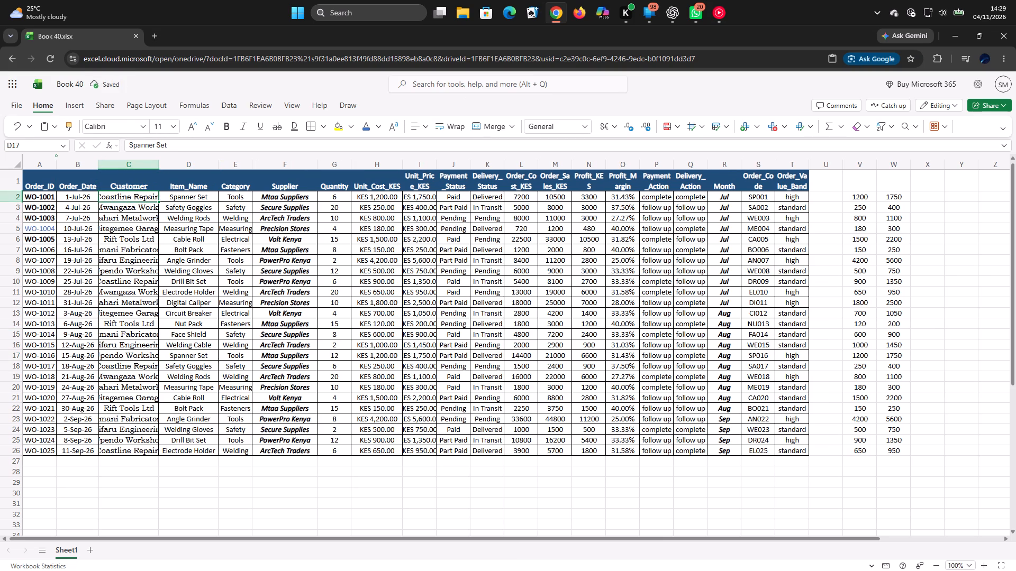